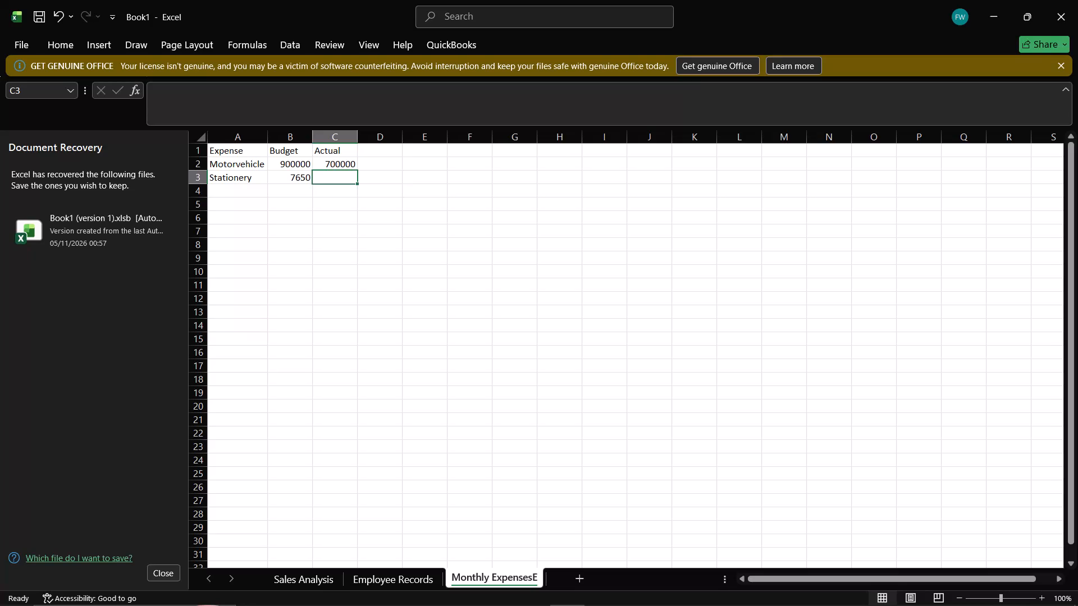
Replace the first expense row with Rent, entering a budget of 40000 and an actual of 40000.
click(262, 160)
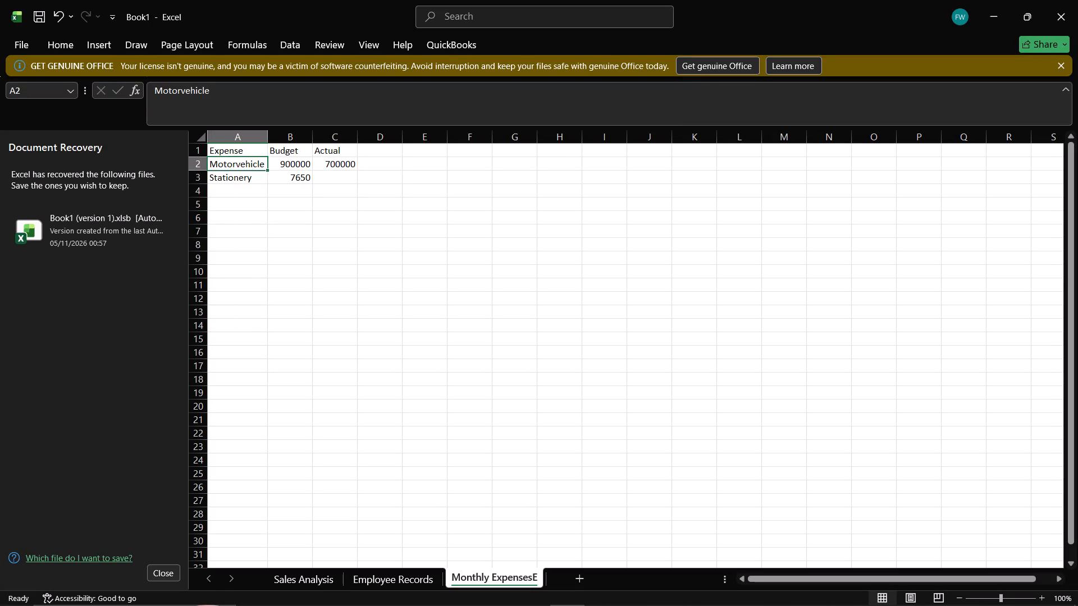
key(r)
key(e)
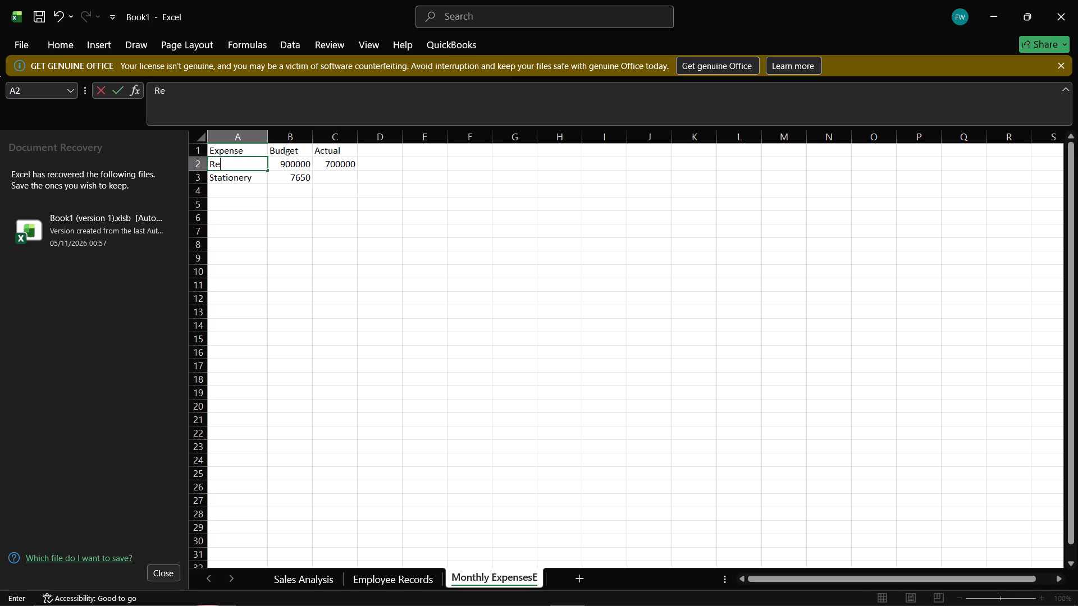
text(nt)
click(304, 161)
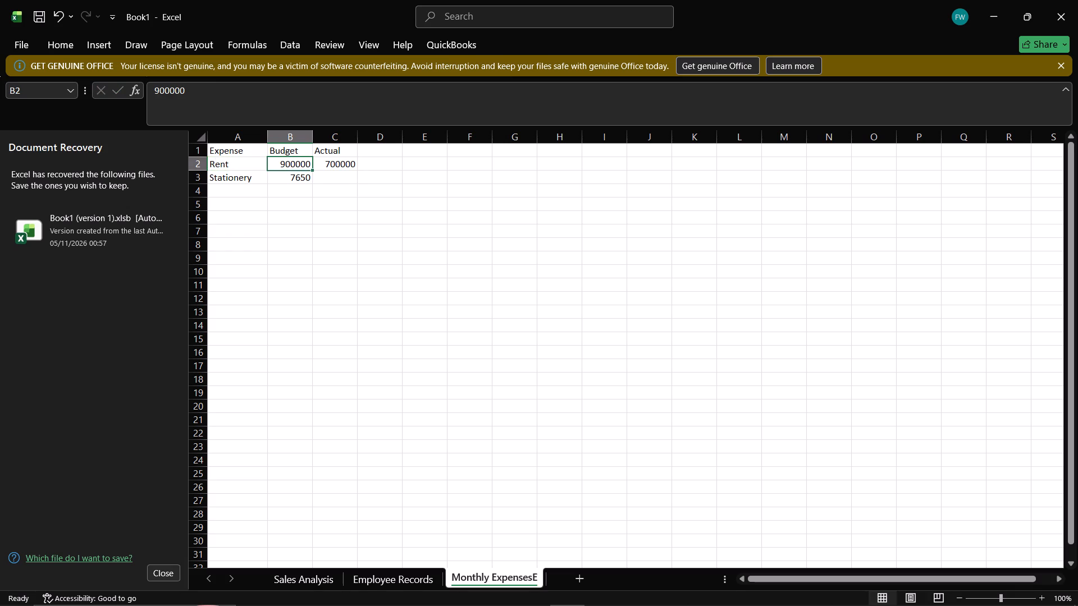
key(4)
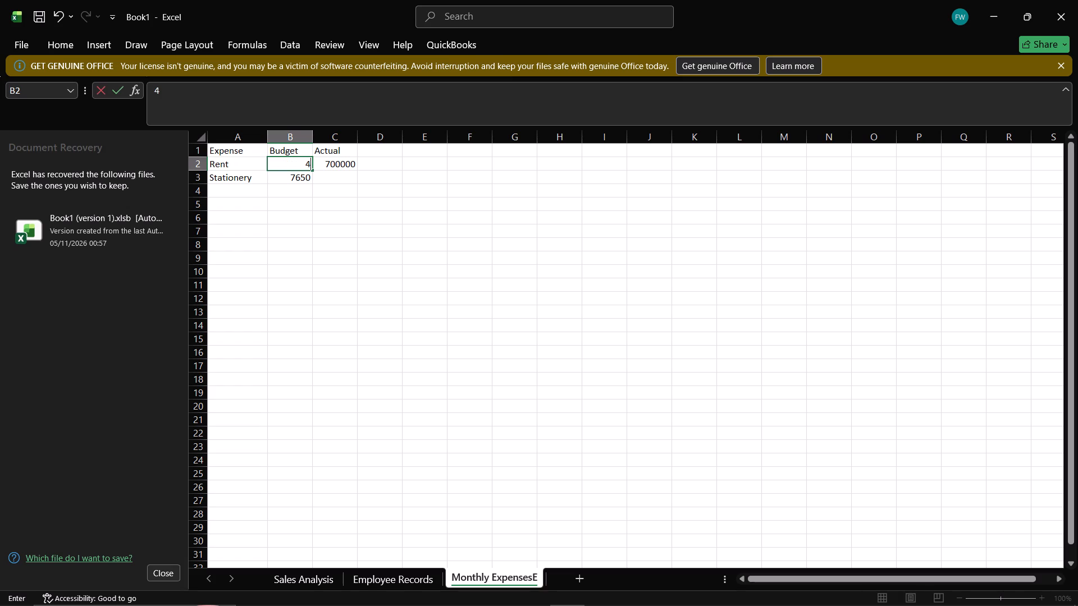
text(0000)
key(Right)
key(4)
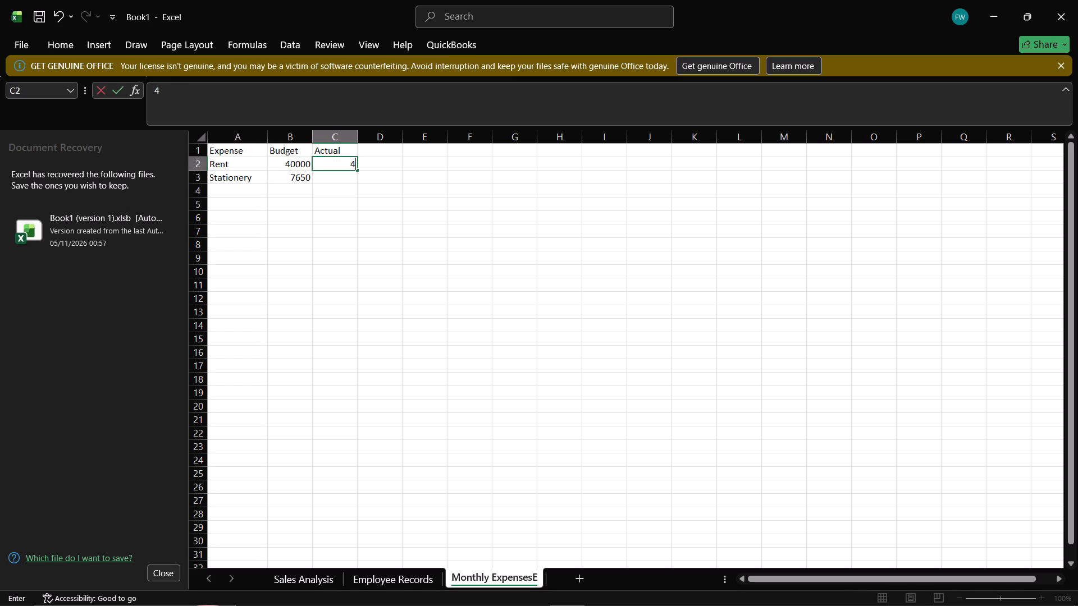
text(0000)
Replace the Stationery row with Salaries, entering a budget of 150000 and an actual of 165000.
click(255, 178)
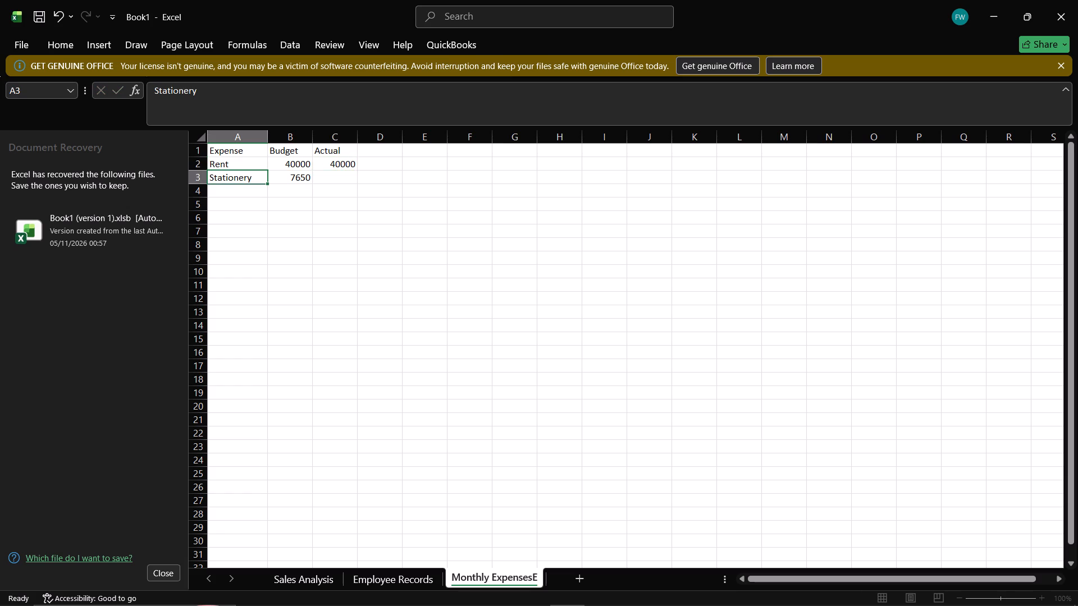
key(s)
key(a)
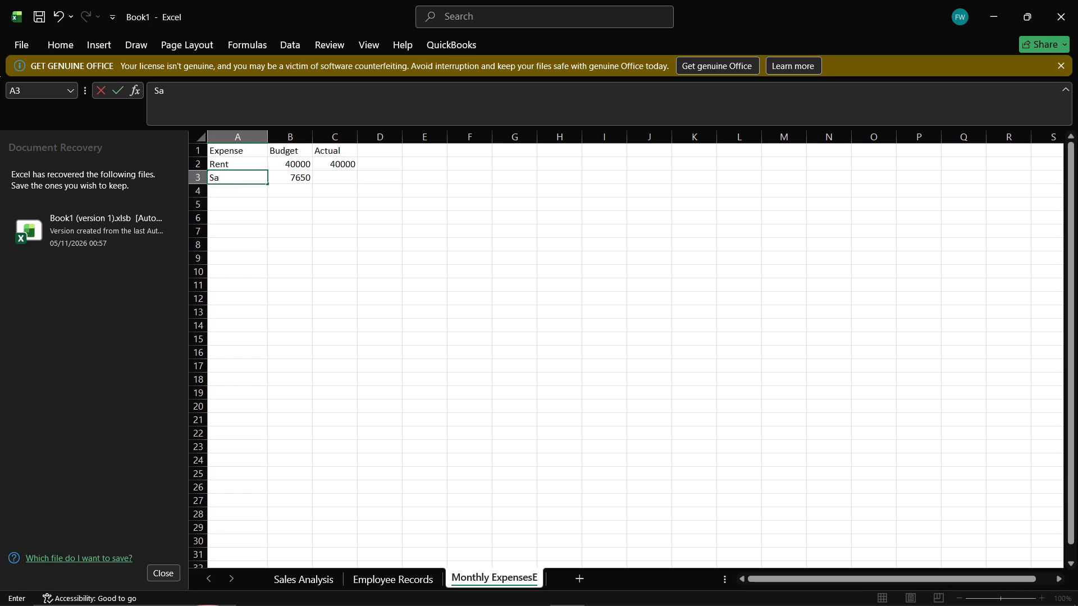
key(l)
text(aries)
click(295, 180)
key(1)
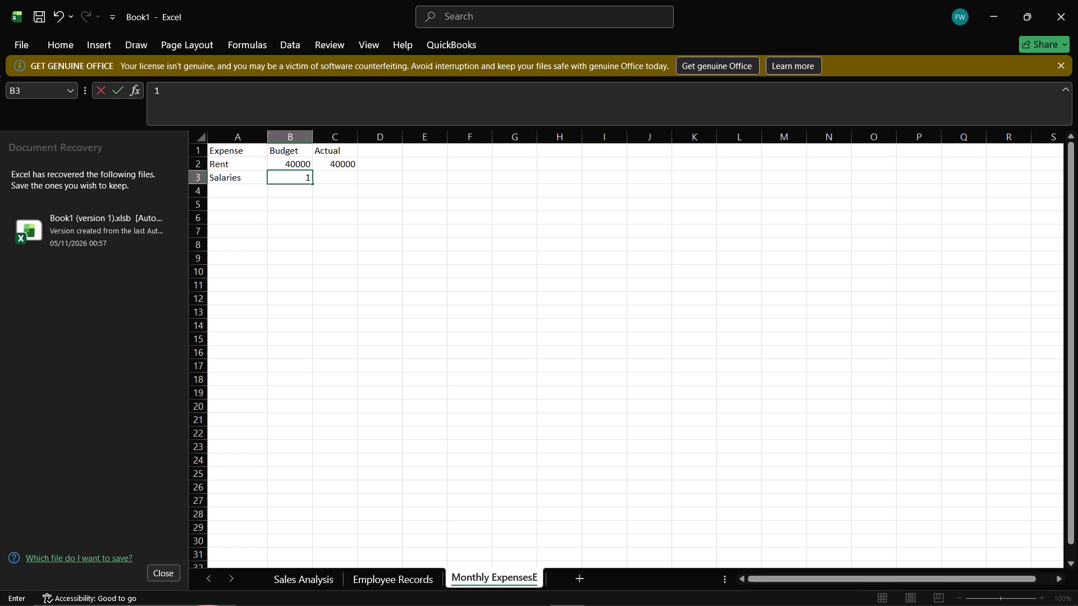
key(5)
key(0)
text(000)
click(342, 181)
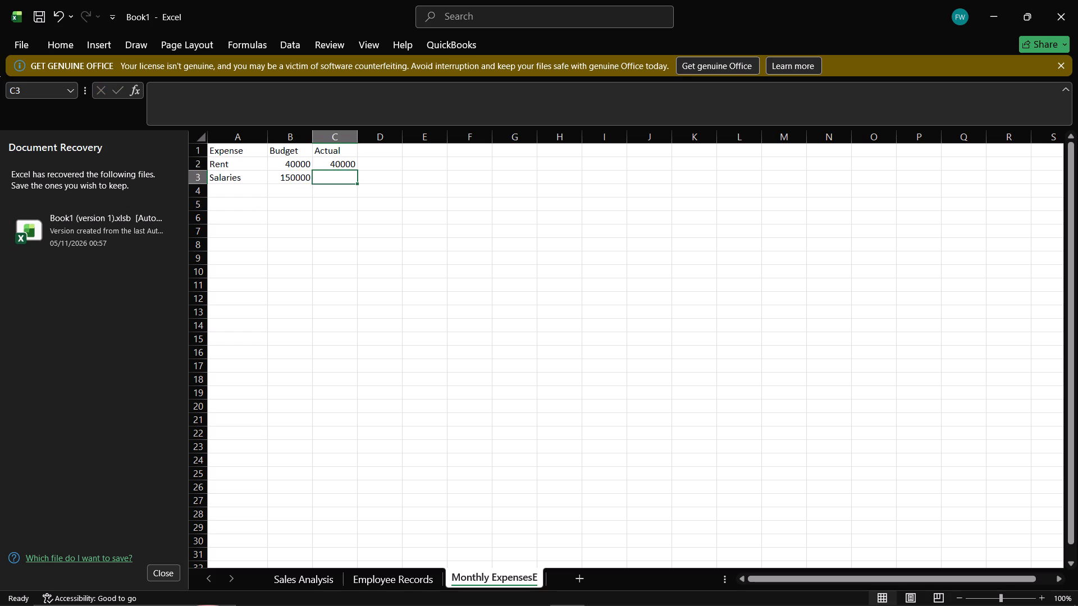
key(1)
text(65000)
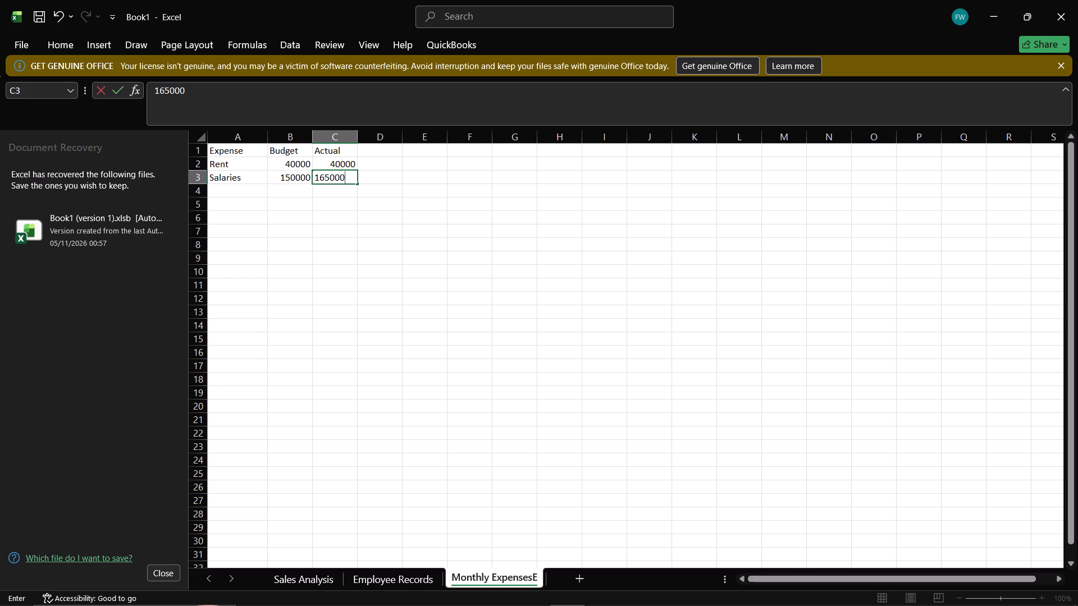
Add an expense in row 4 labelled "Elecricity" with a budget of 12000 and an actual of 15000.
click(241, 195)
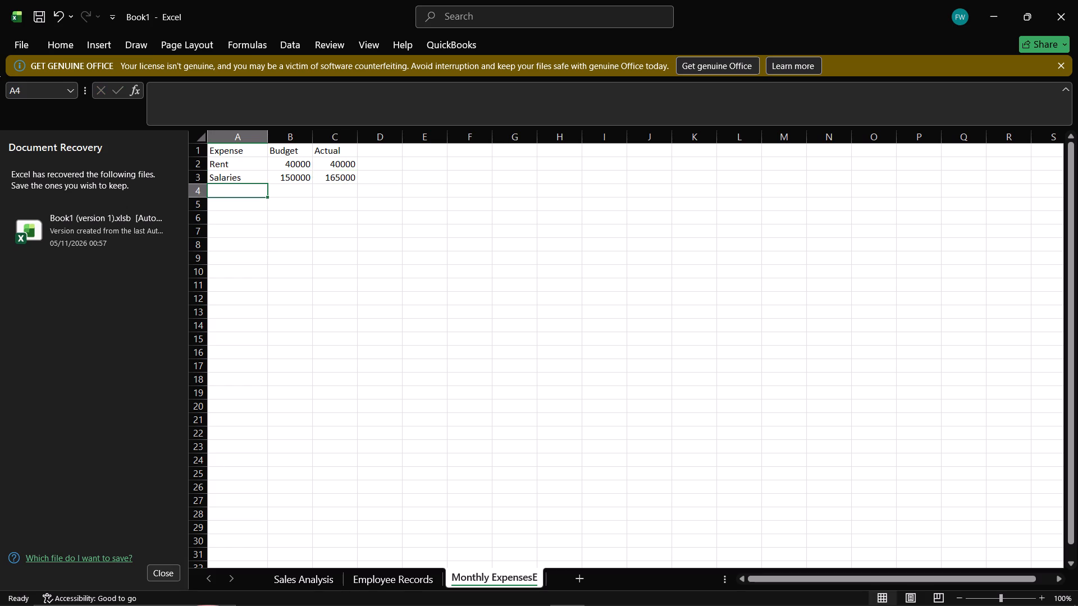
key(e)
text(lecric)
text(ity)
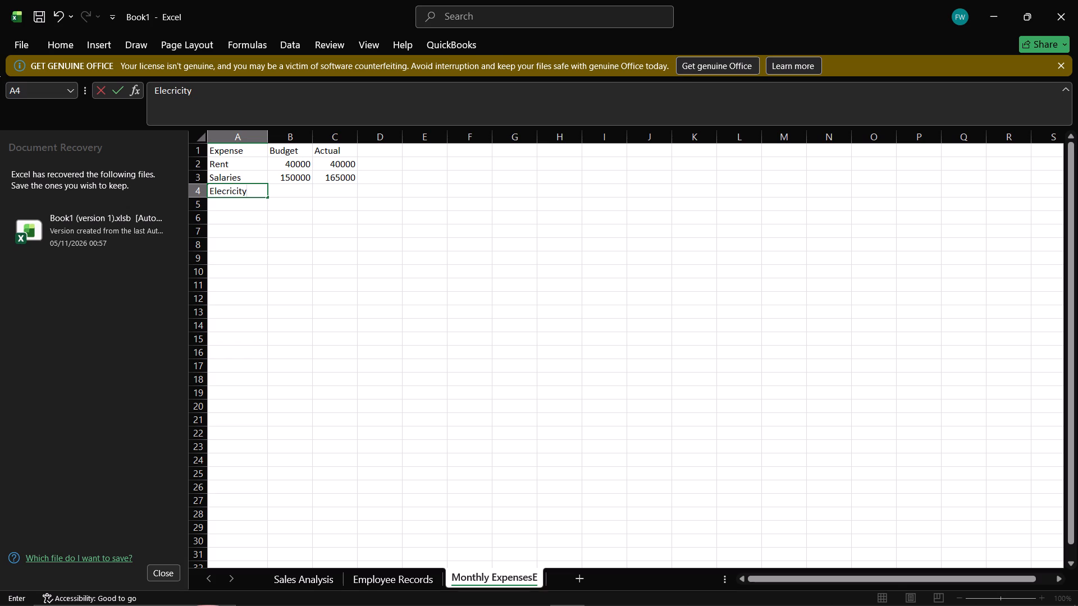
click(279, 192)
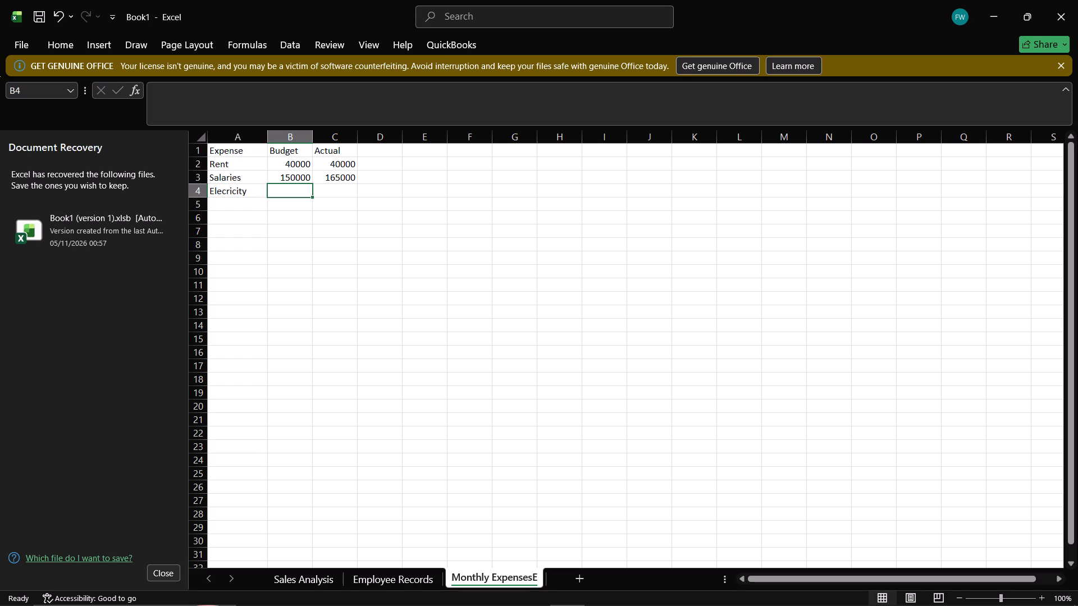
text(12)
text(000)
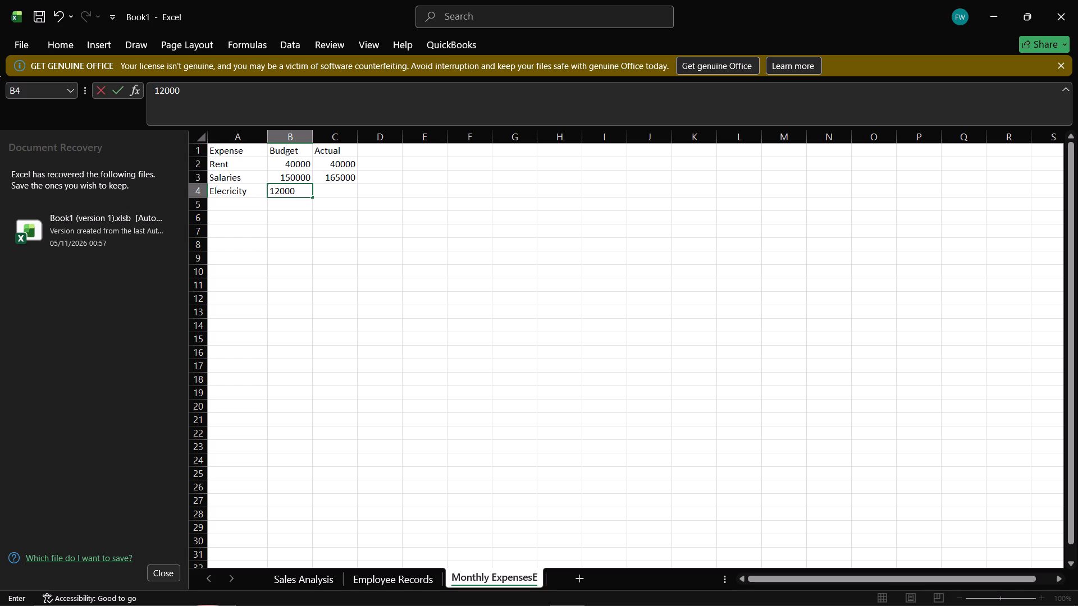
key(Right)
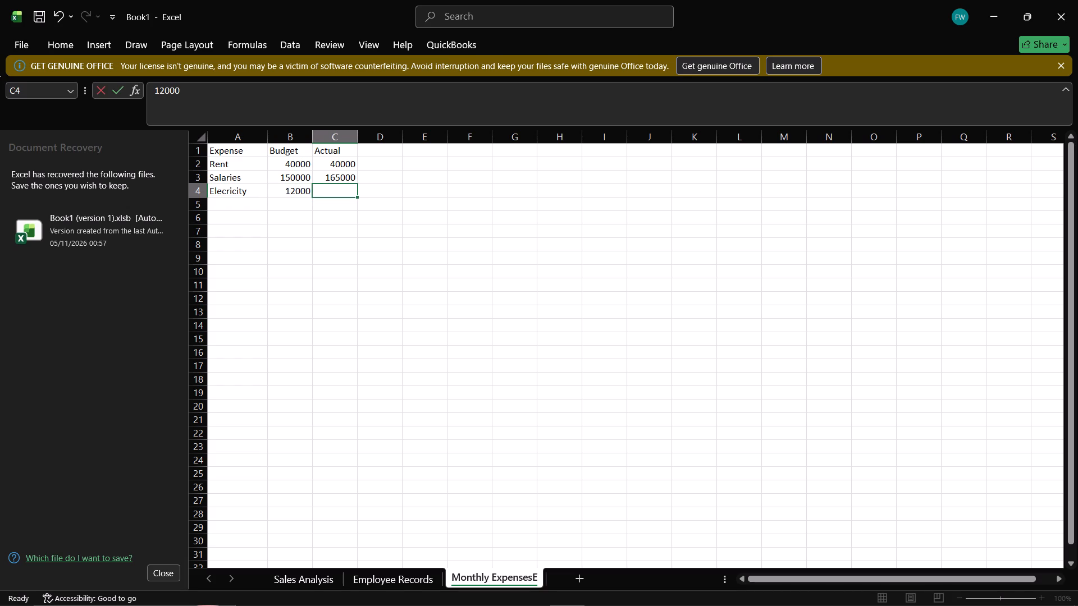
text(15)
text(000)
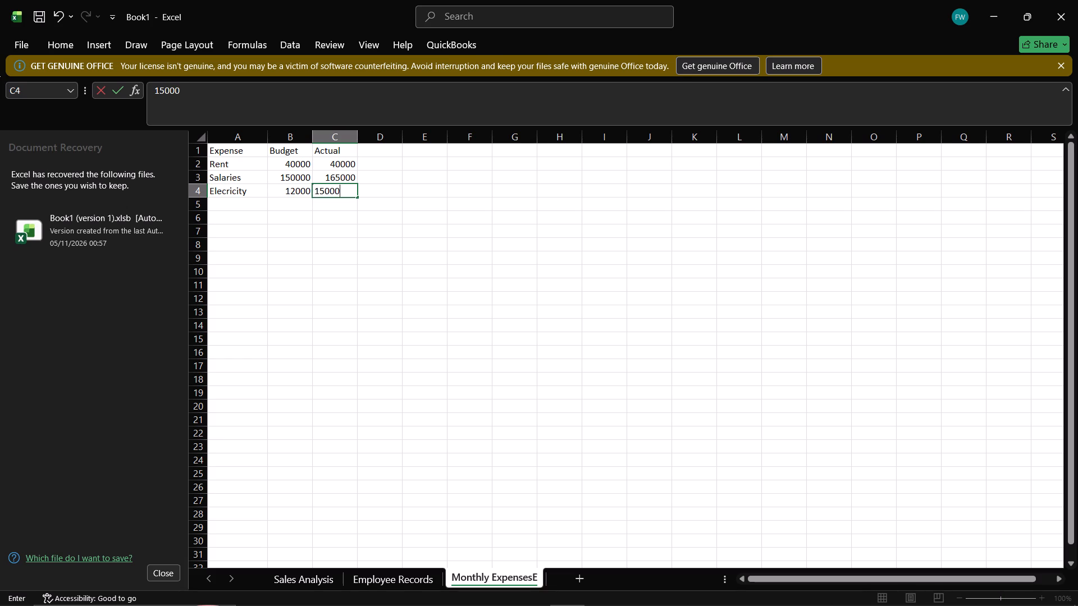
Add an Internet expense in row 5 with a budget of 8000 and an actual of 7500.
click(233, 209)
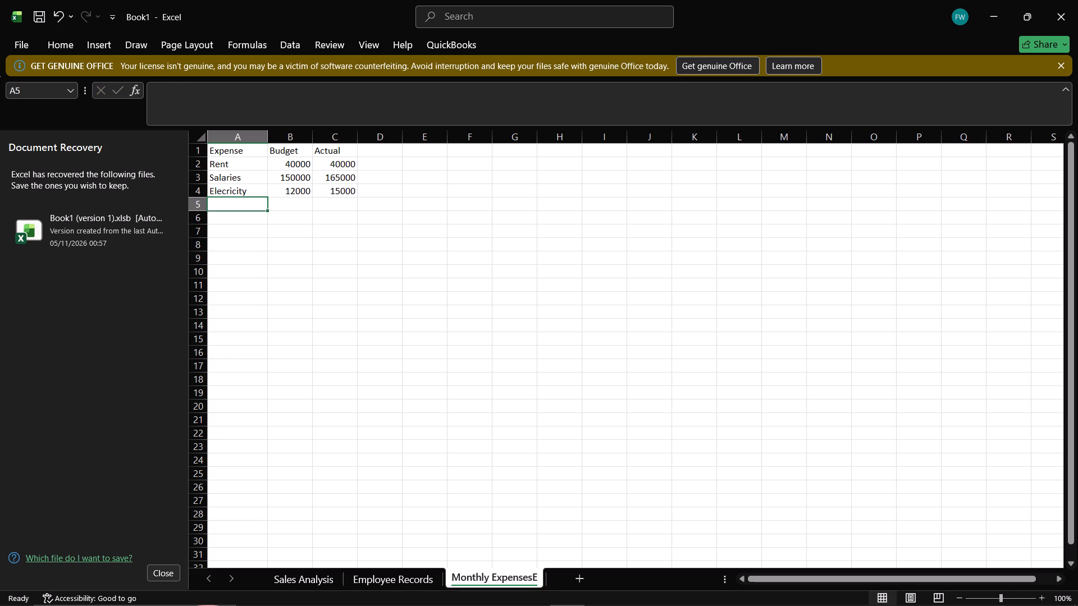
key(i)
text(nternet)
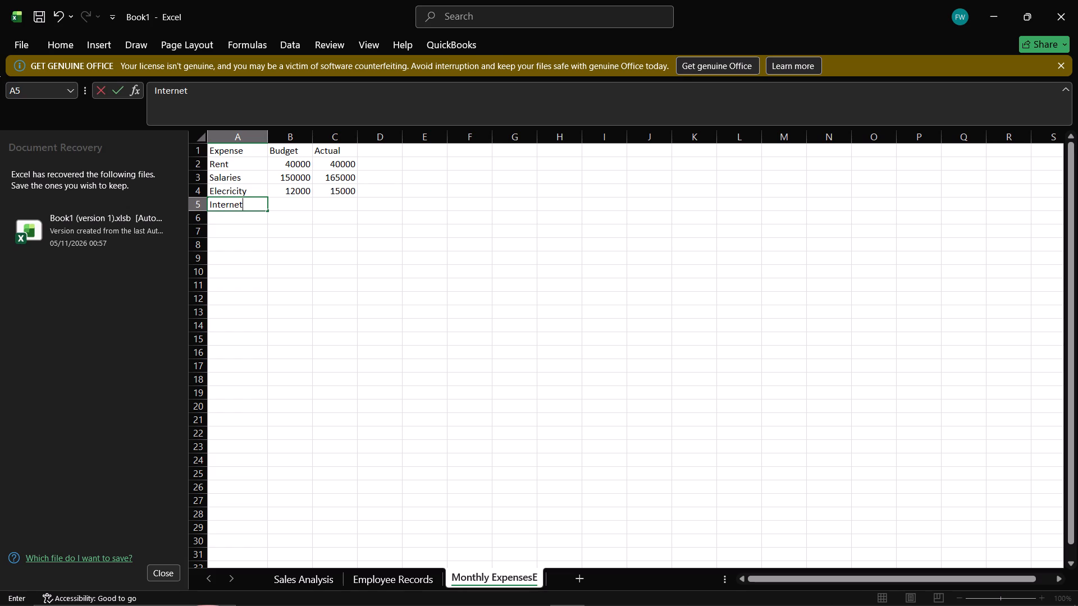
click(283, 206)
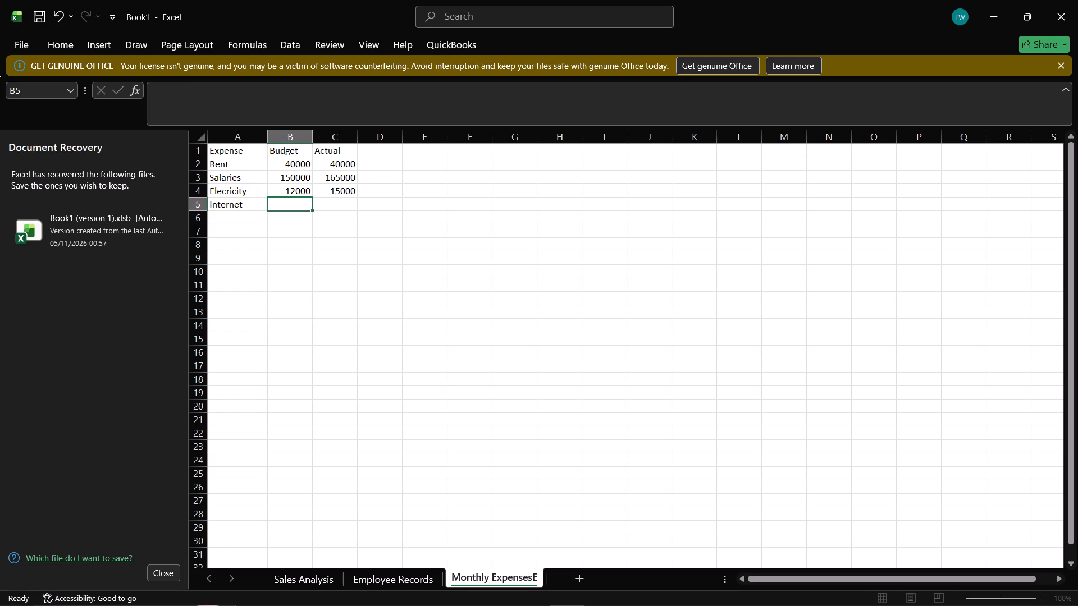
key(8)
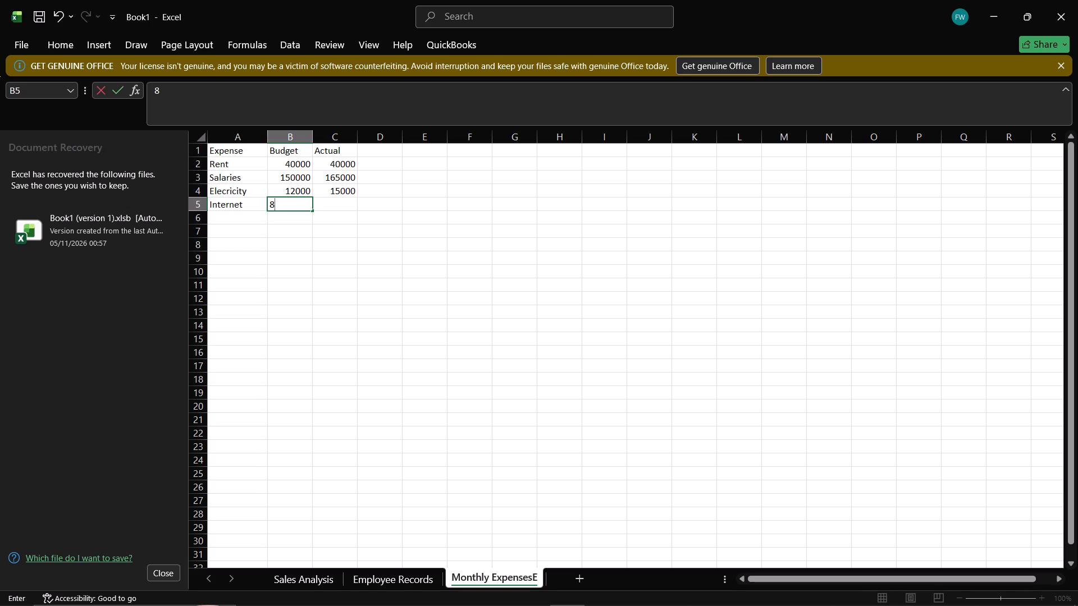
text(000)
key(Right)
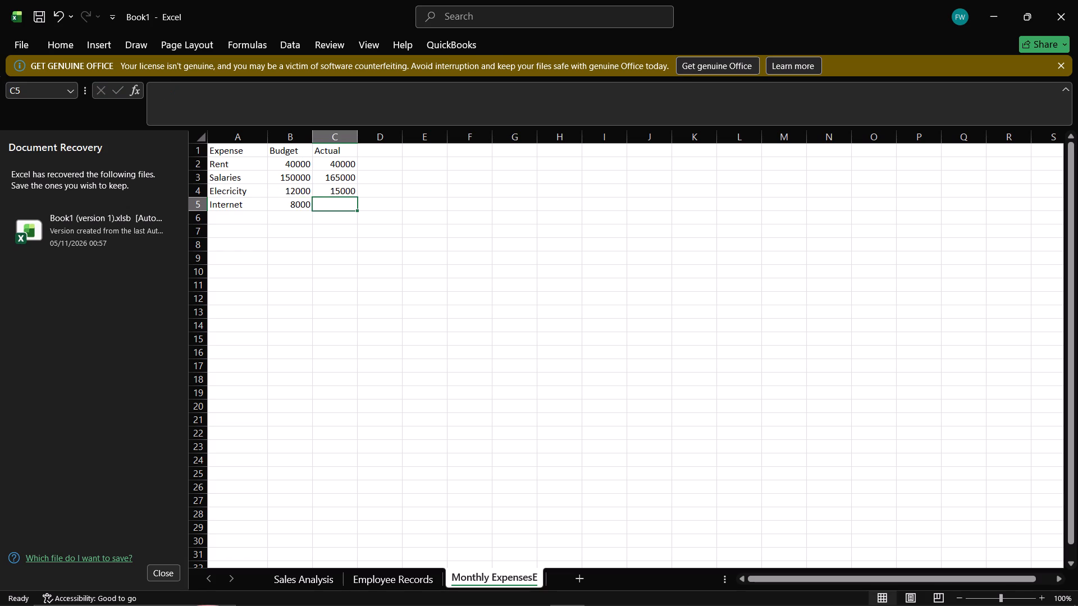
text(75)
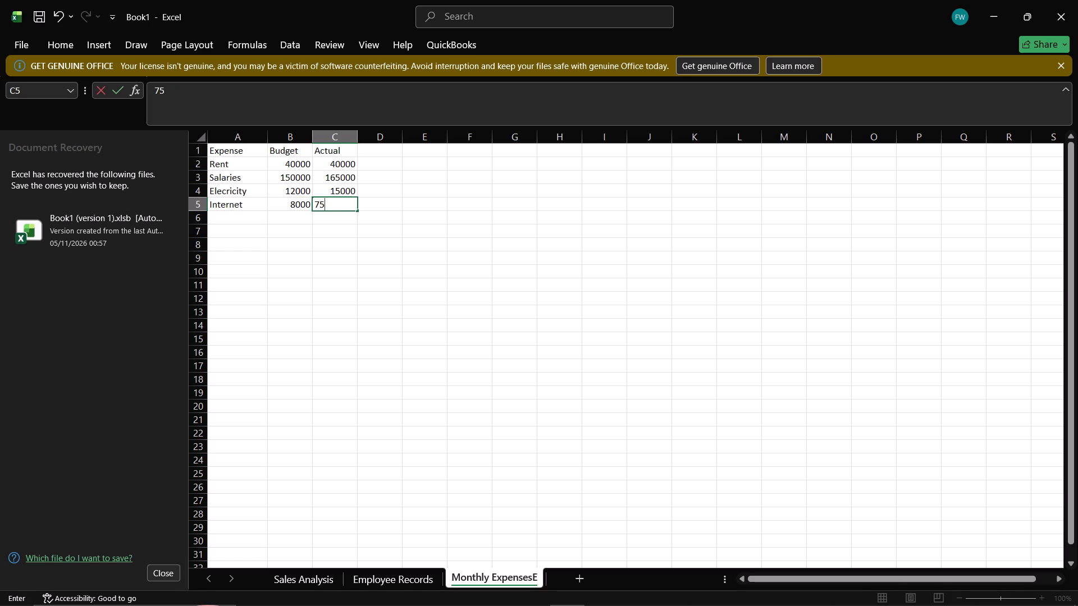
text(00)
Add a Transport expense in row 6 with a budget of 20000 and an actual of 18000.
click(220, 221)
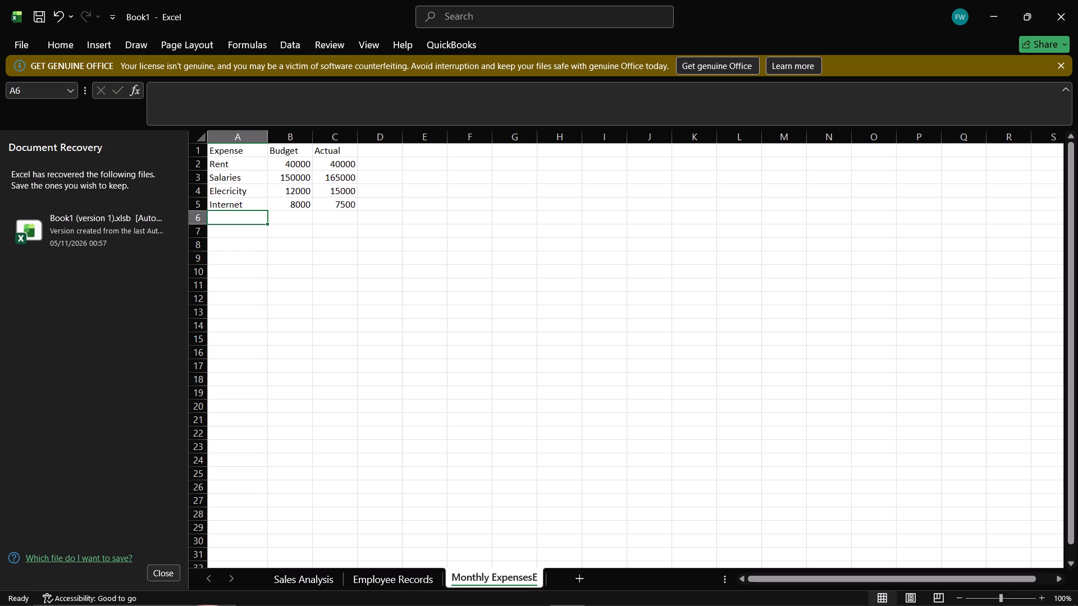
key(t)
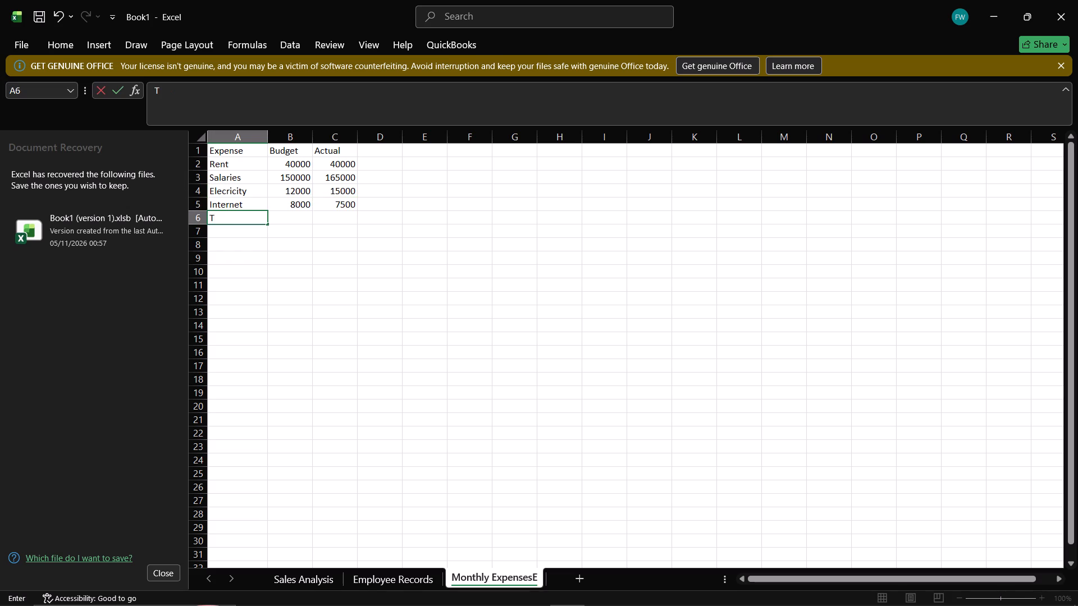
text(ran)
text(sport)
key(Right)
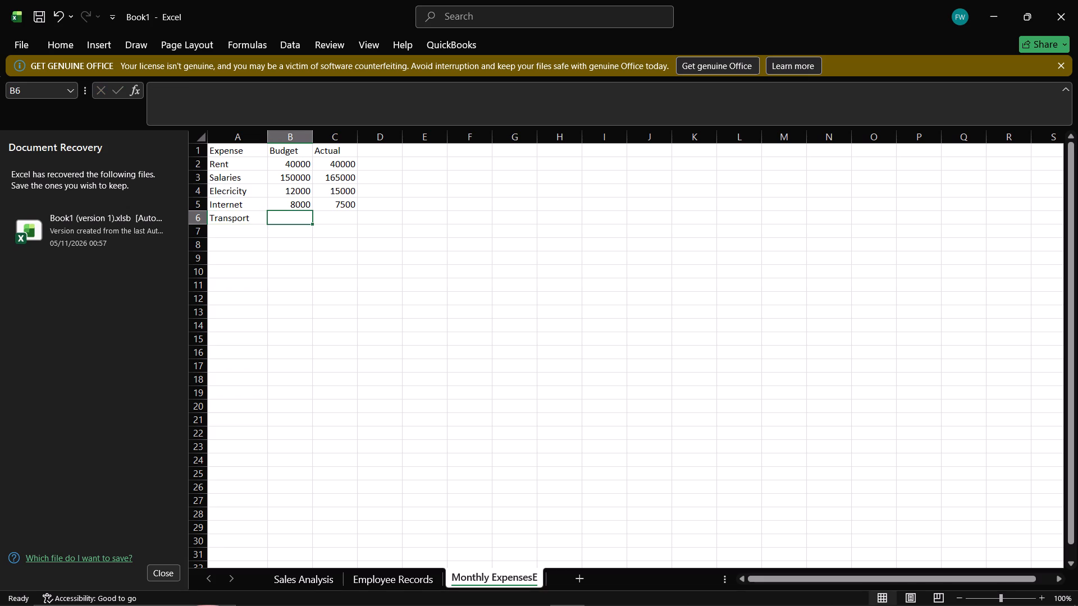
key(2)
text(0000)
key(Right)
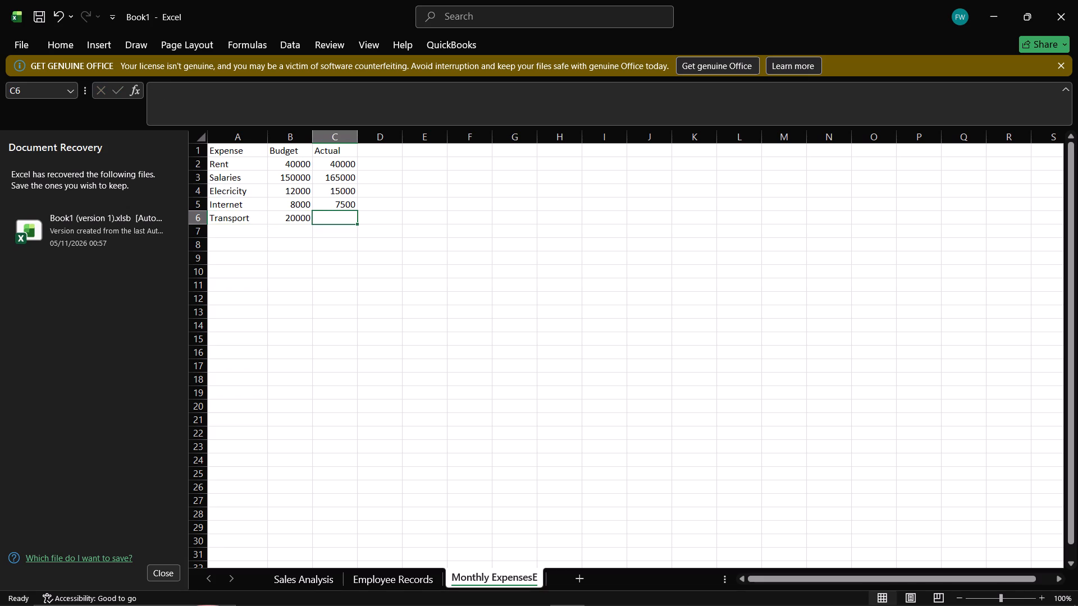
text(18000)
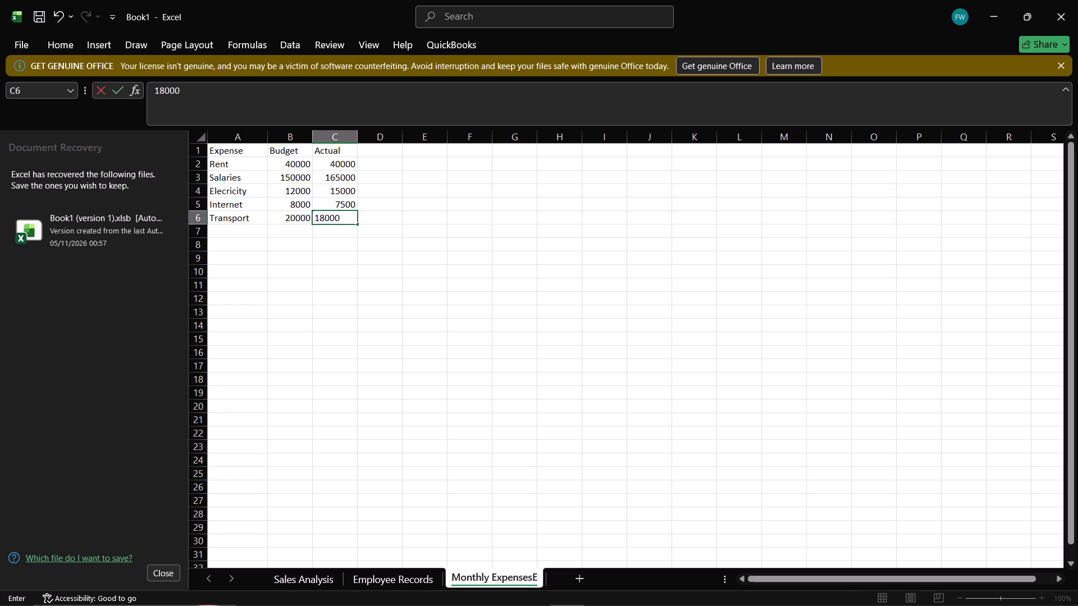
Add a Stationery expense in row 7 with a budget of 10000 and an actual of 13000.
click(225, 233)
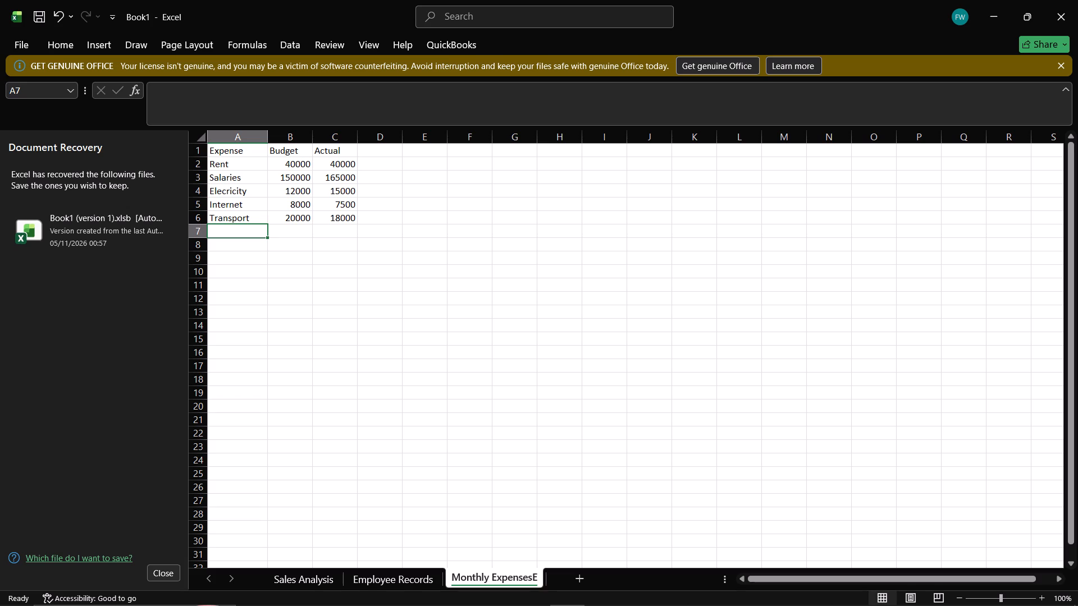
key(s)
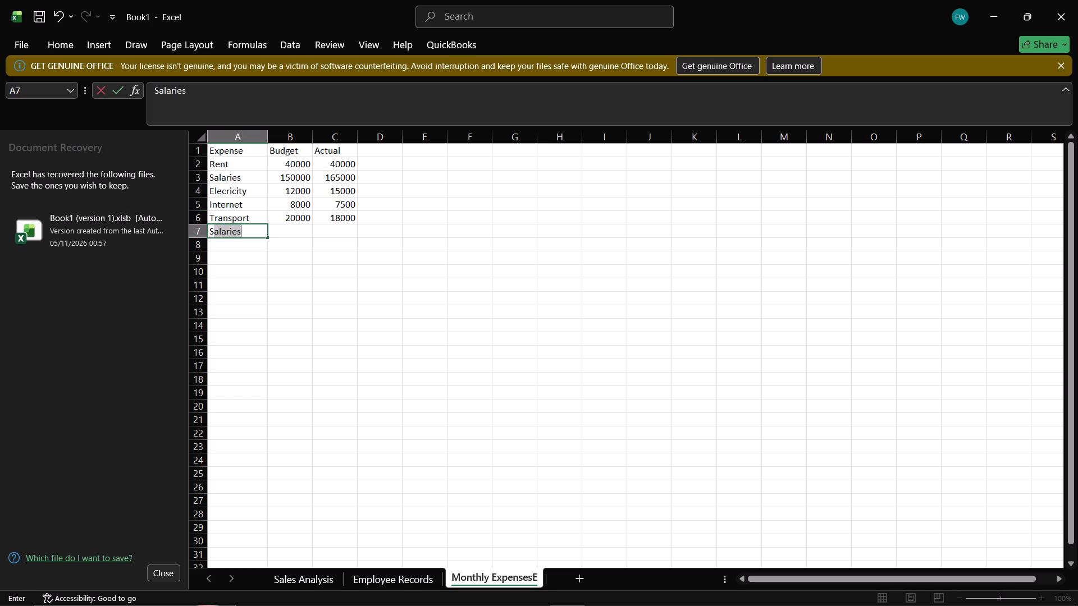
key(t)
key(a)
key(t)
text(ione)
text(ry)
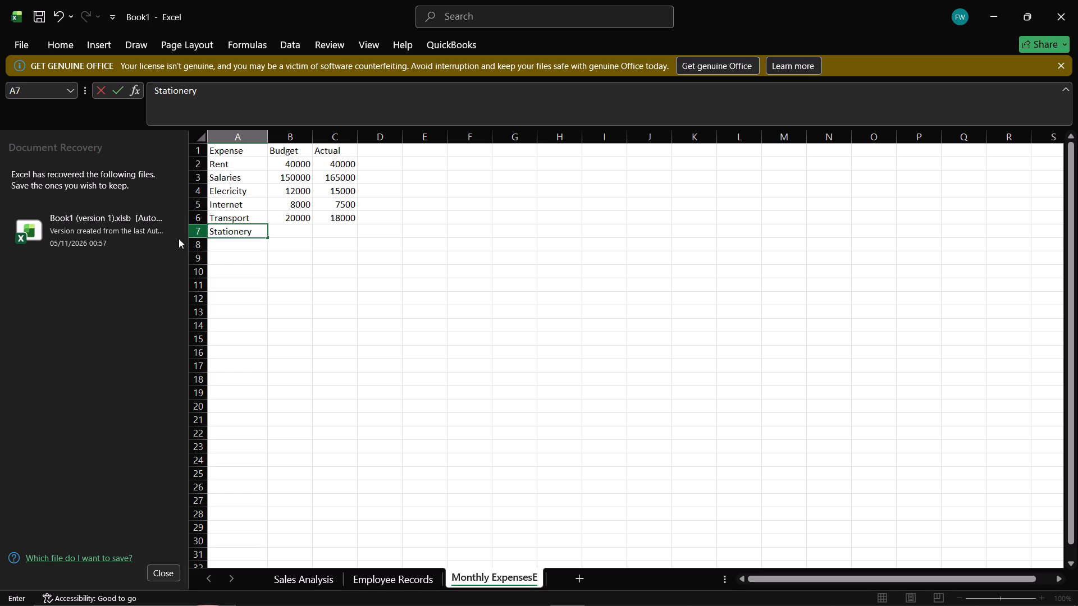
click(295, 229)
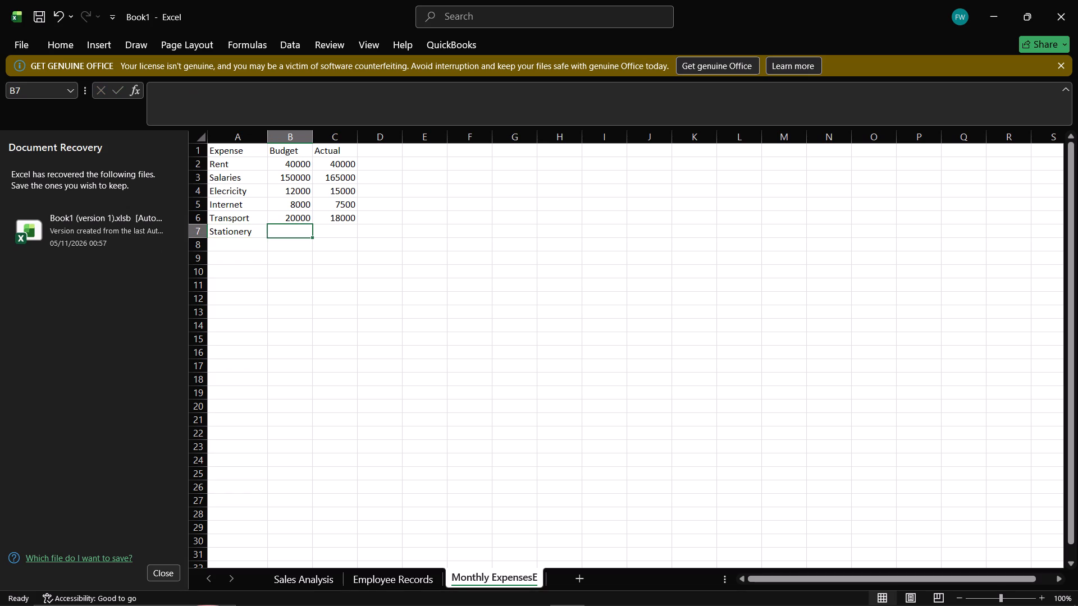
key(1)
text(0000)
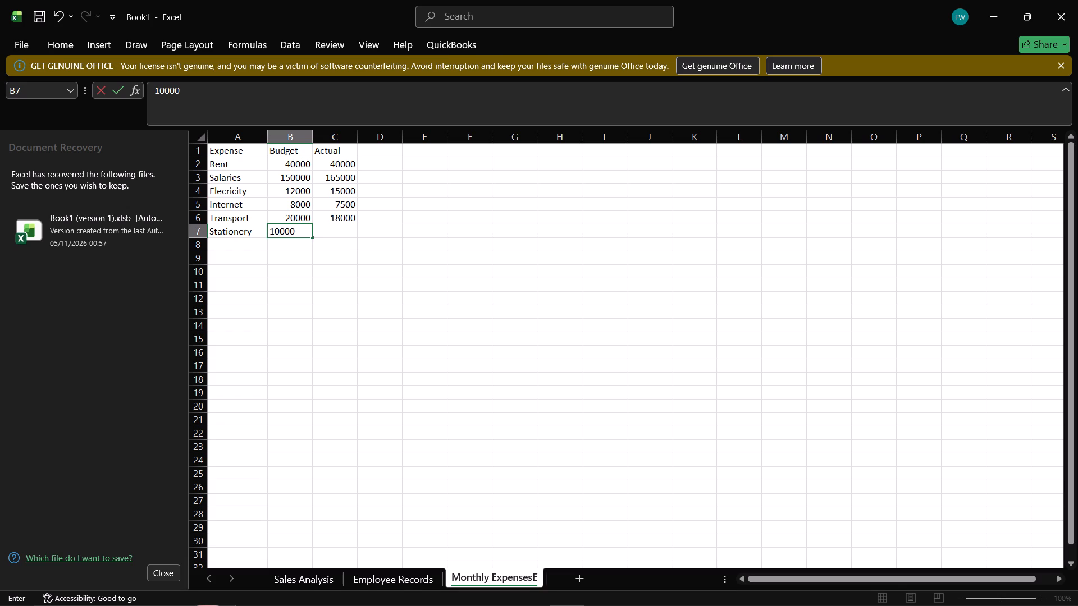
key(Right)
text(13000)
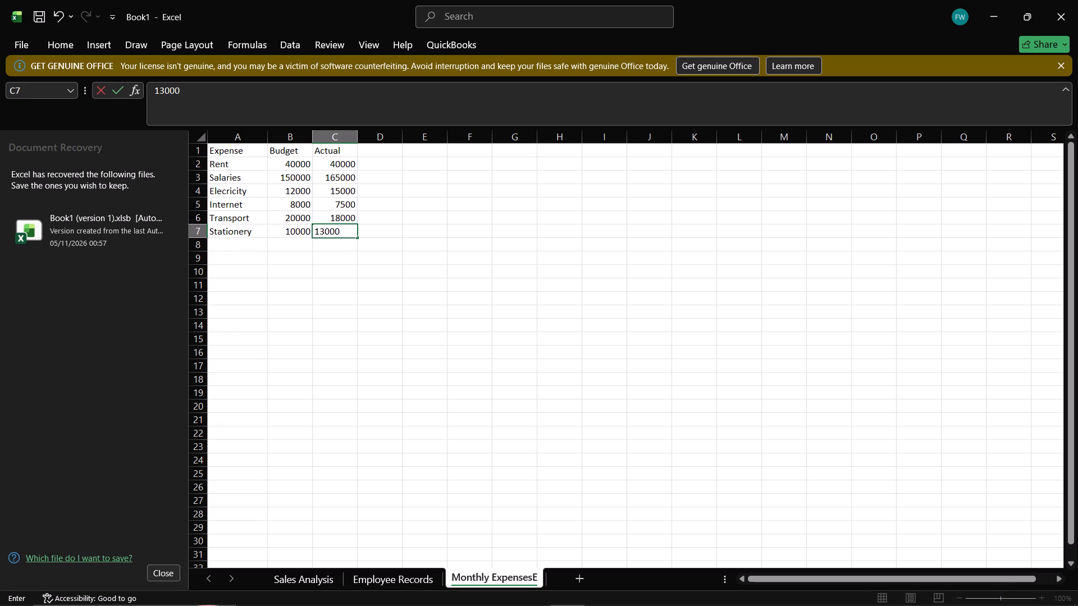
Add a Security expense in row 8 with a budget of 15000 and an actual of 15000.
click(220, 247)
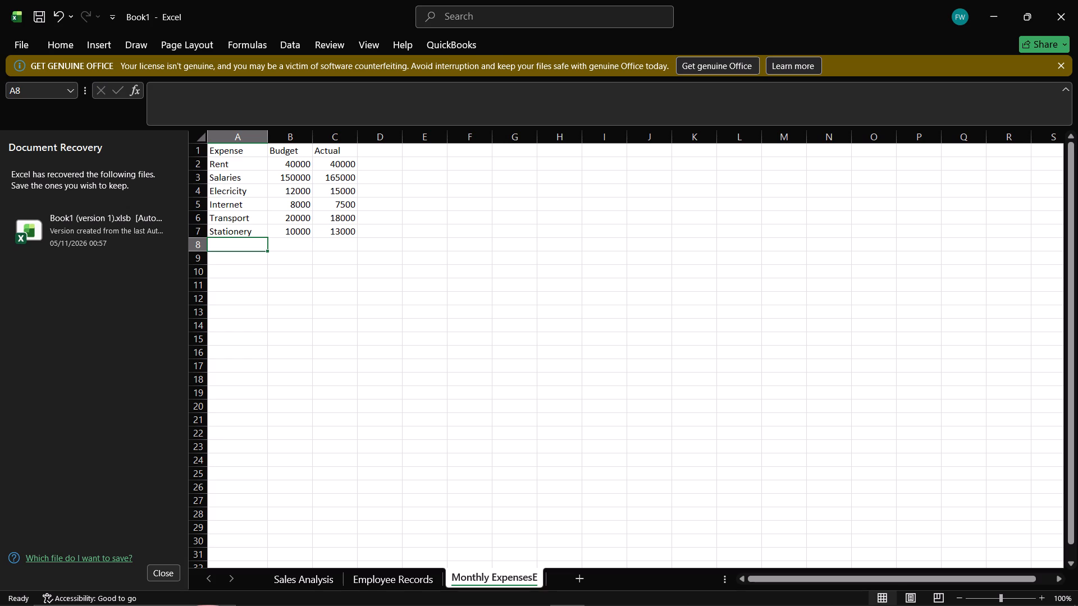
key(s)
text(ecuri)
text(ty)
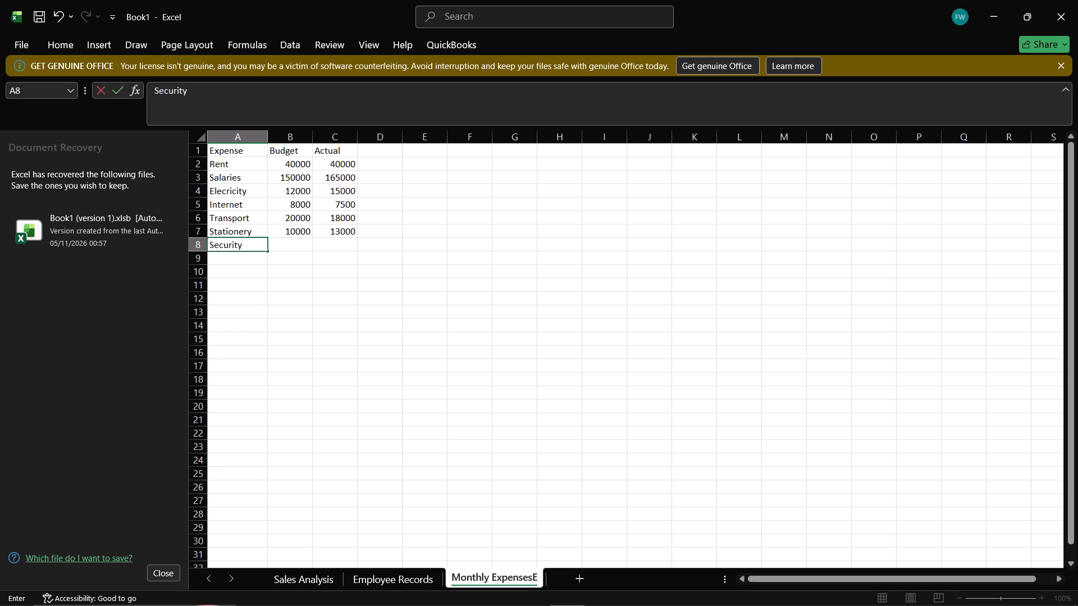
key(Right)
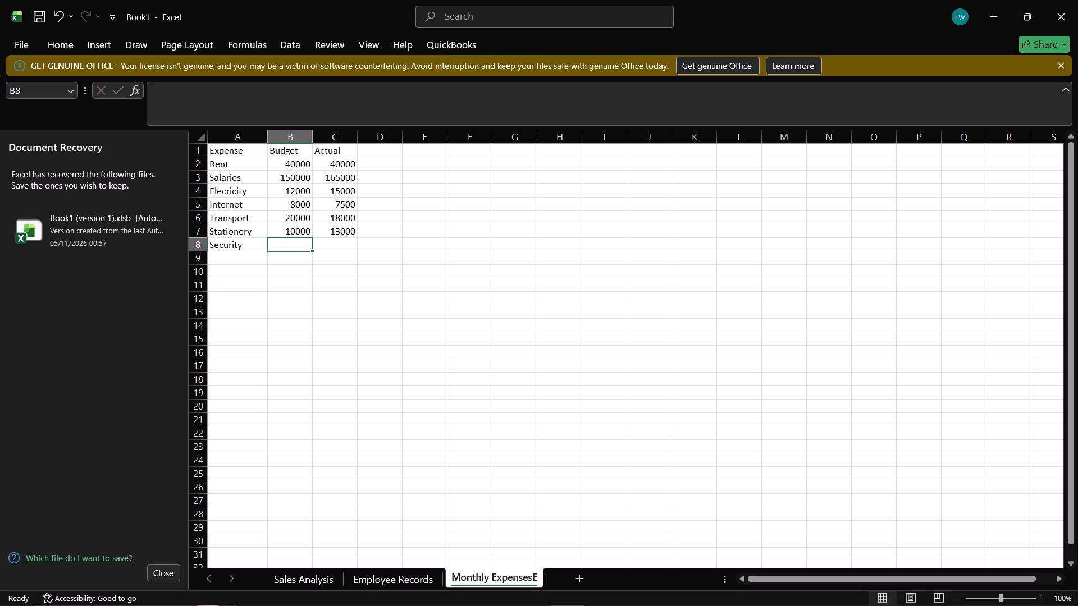
key(1)
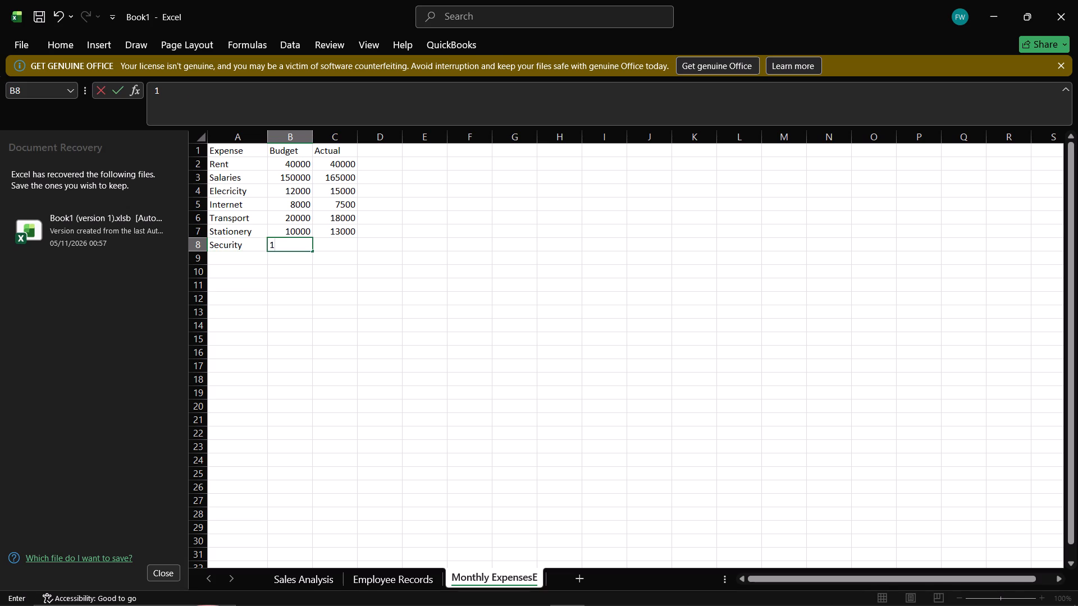
text(5000)
key(Right)
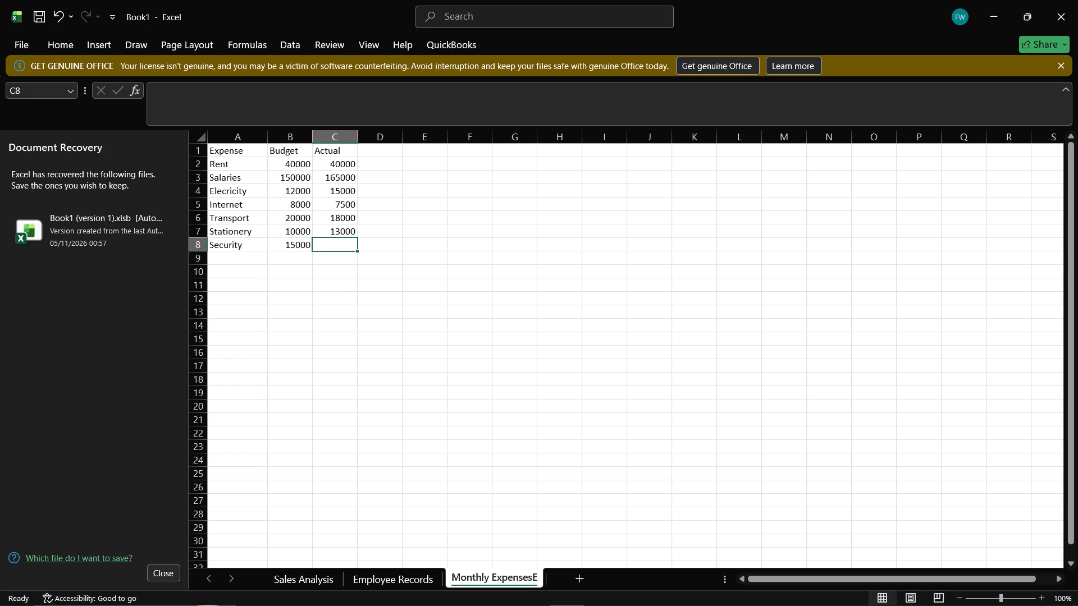
text(15000)
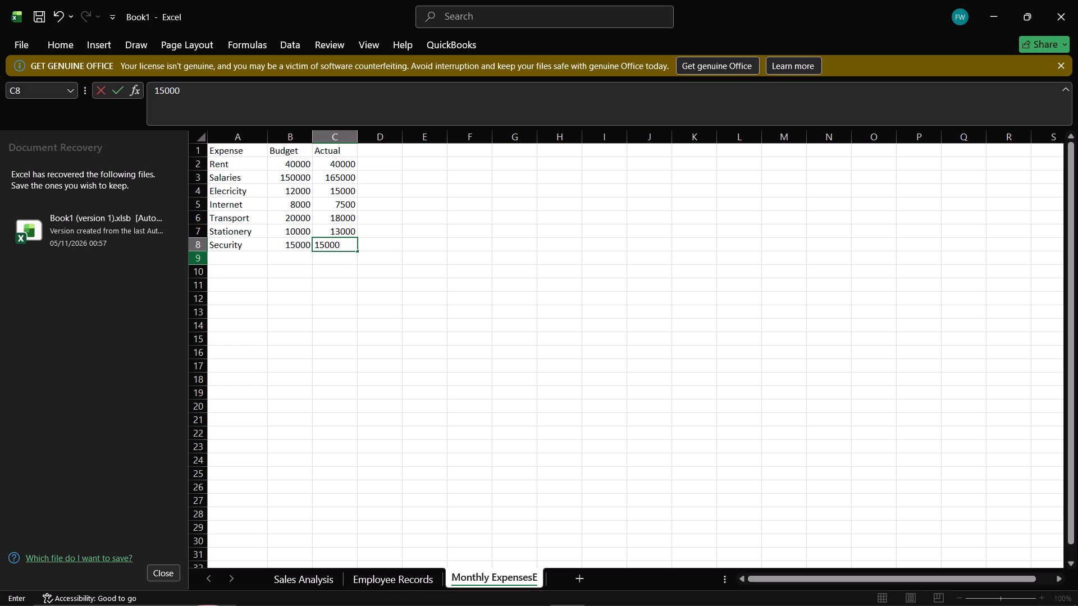
Add a Variance column header in cell D1, beside the Actual header.
click(374, 148)
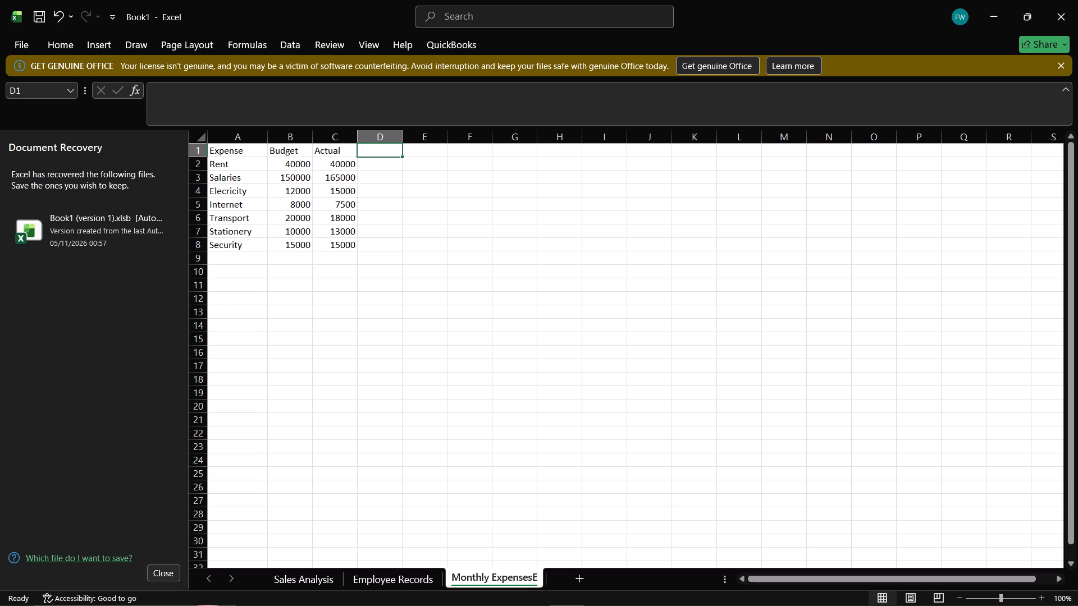
key(v)
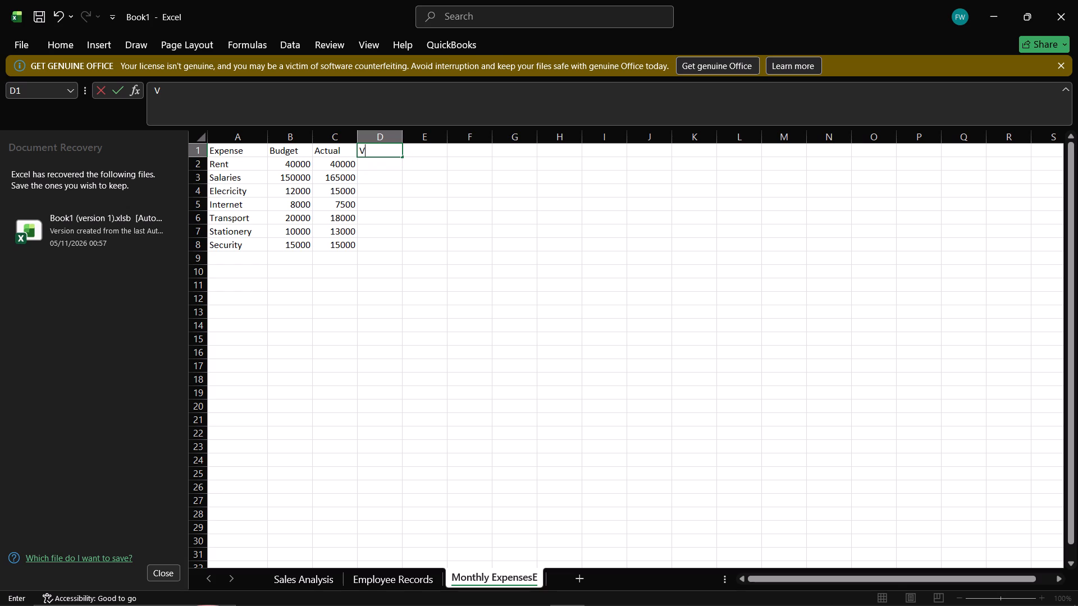
key(a)
key(r)
text(ia)
key(n)
text(ce)
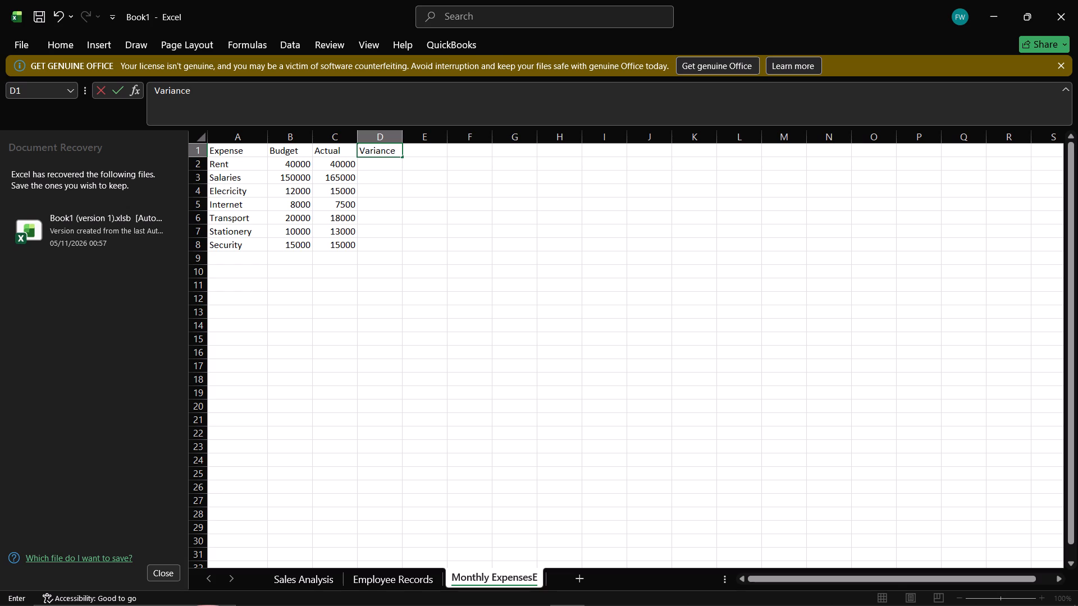
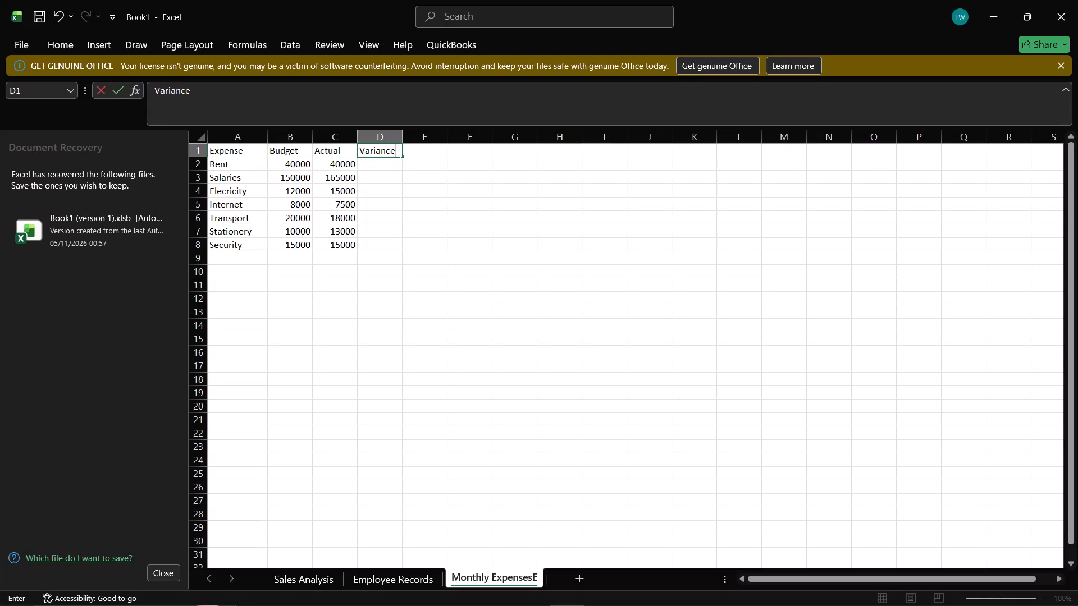
Calculate the Rent variance in cell D2 as actual minus budget with the formula =C2-B2.
click(370, 166)
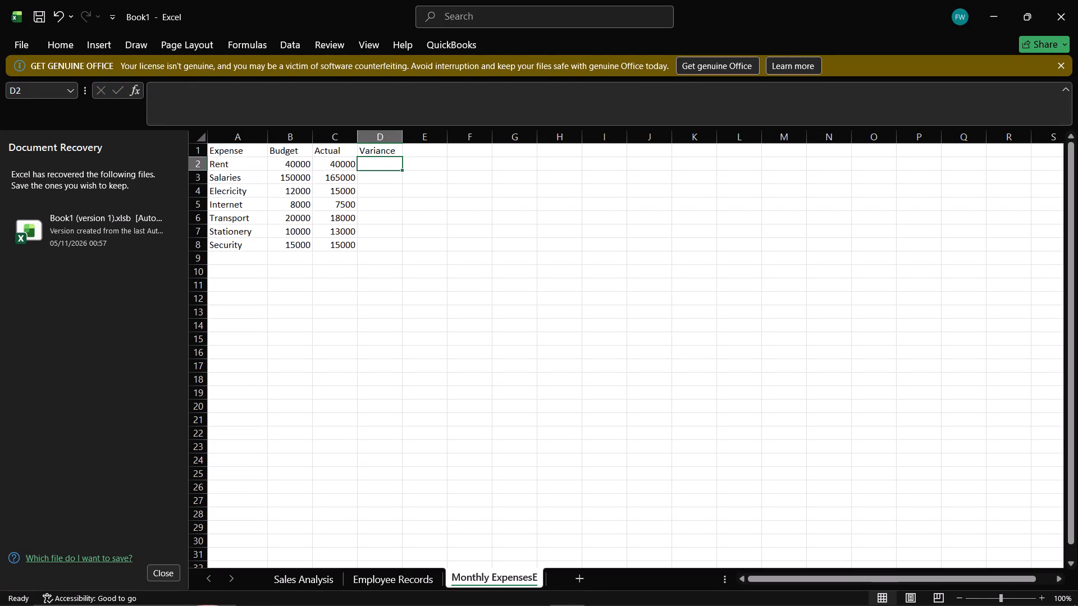
key(equal)
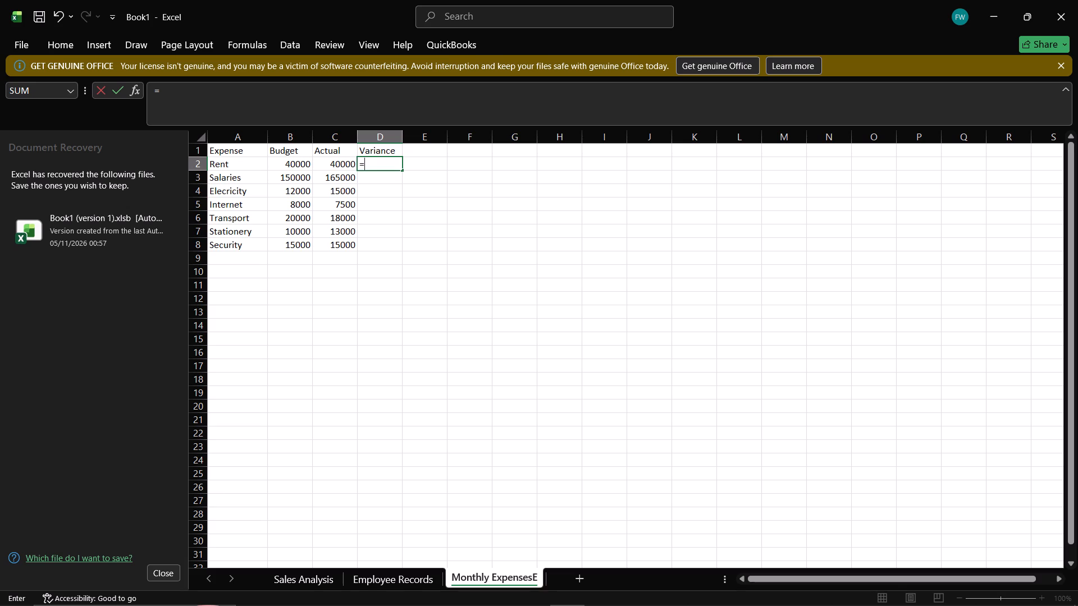
click(335, 166)
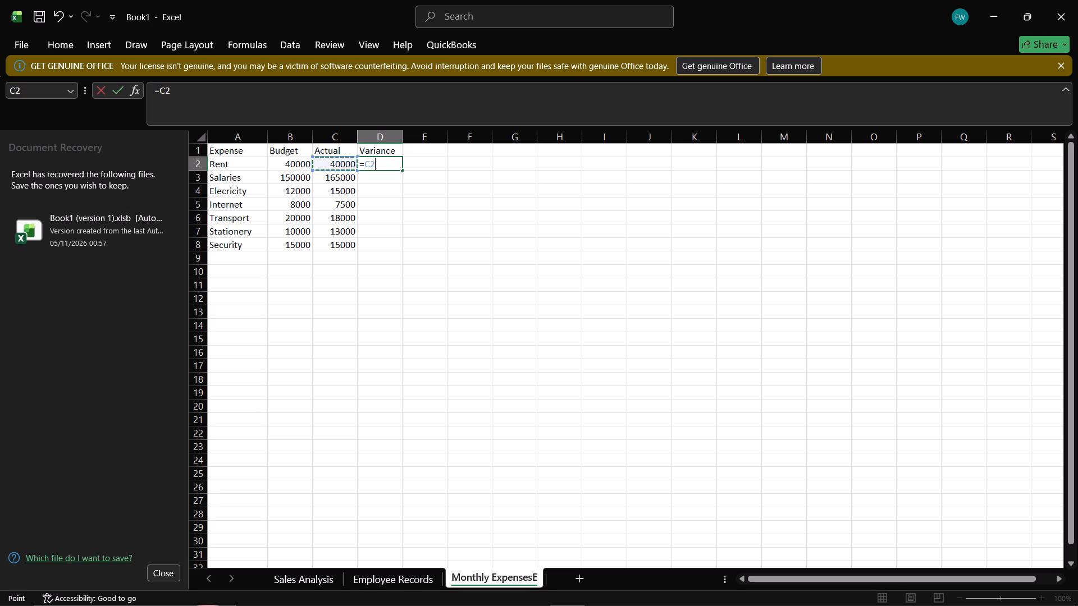
key(minus)
click(293, 160)
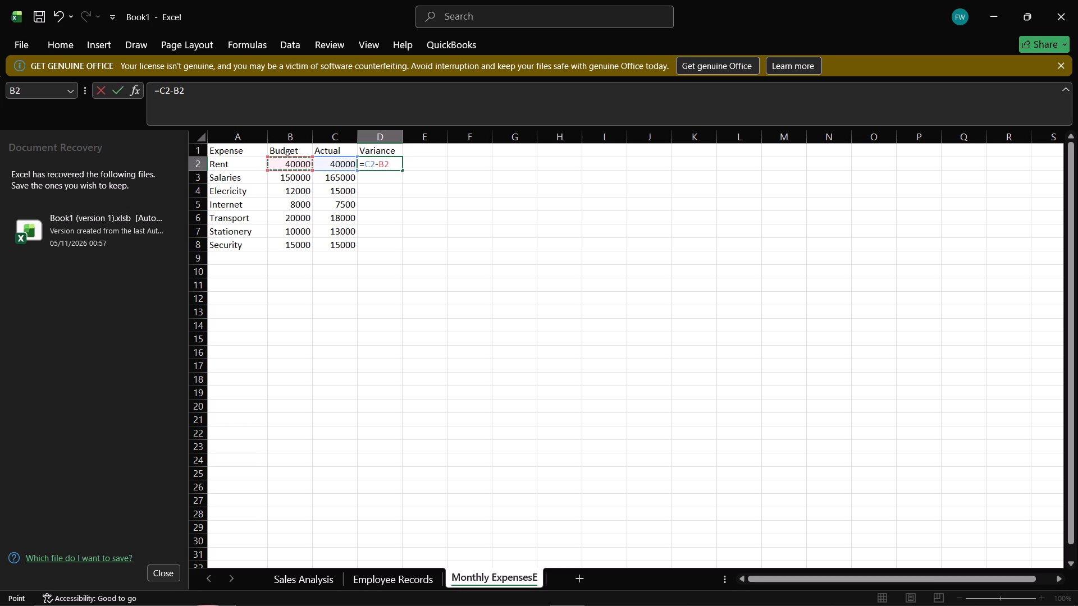
key(Return)
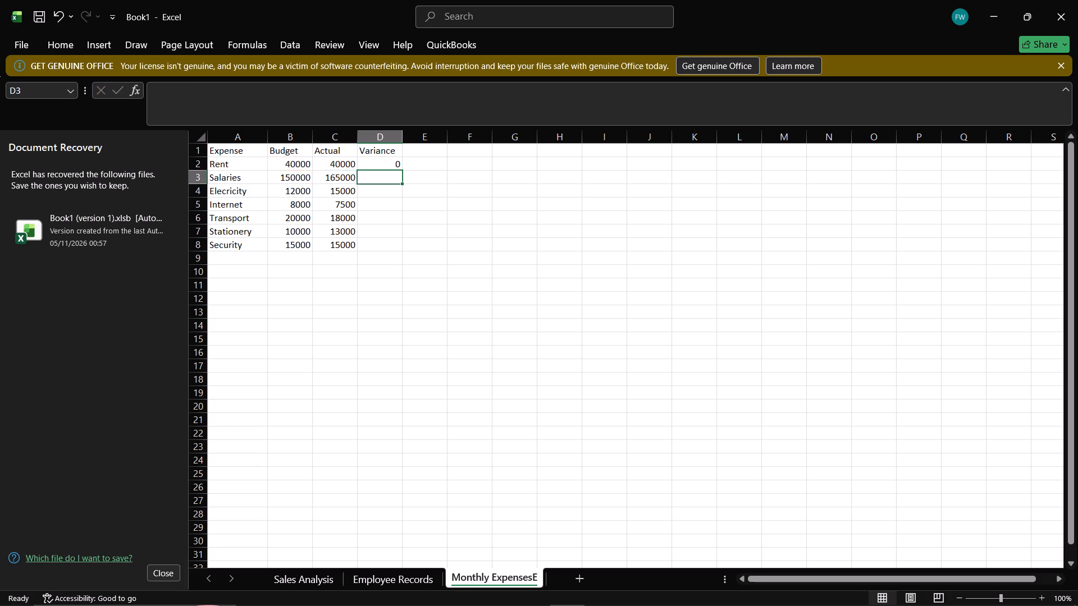
Calculate the Salaries variance in cell D3 with the formula =C3-B3.
key(equal)
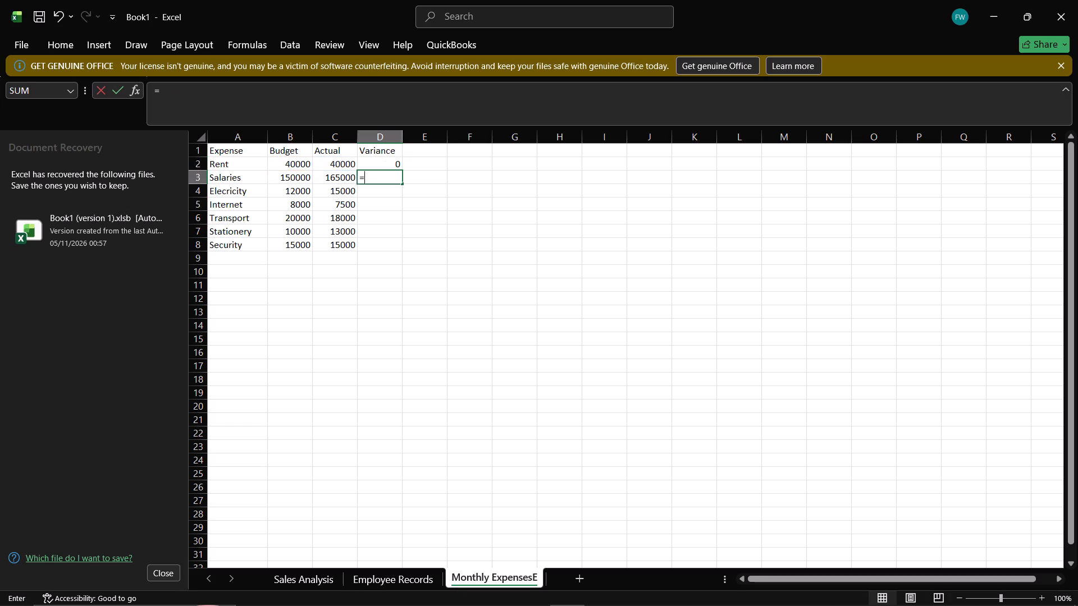
click(325, 179)
key(minus)
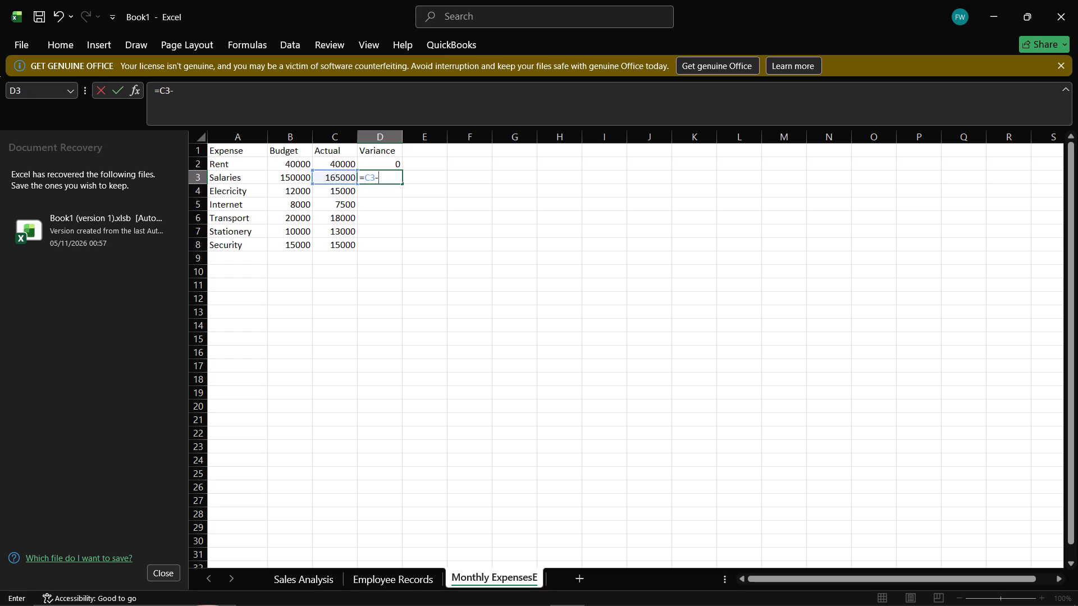
click(304, 177)
key(Return)
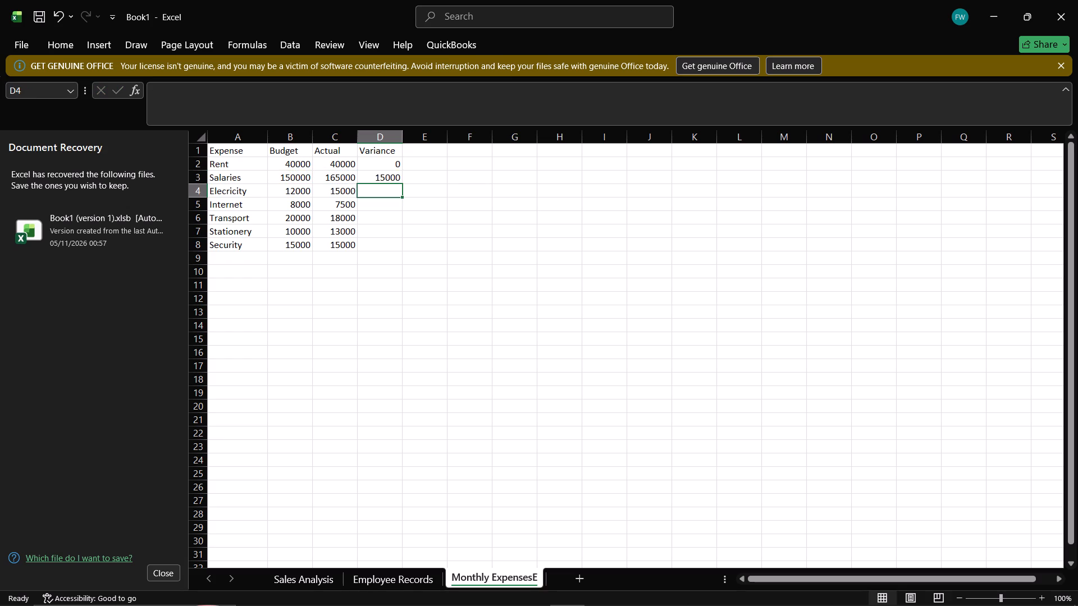
Calculate the electricity variance in cell D4 with the formula =C4-B4.
key(equal)
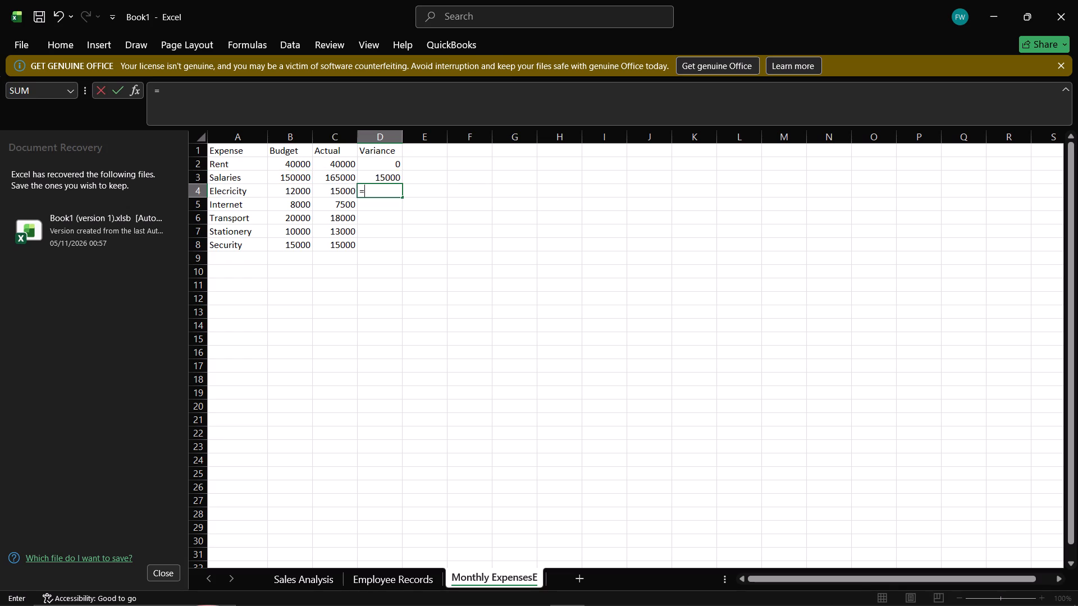
click(334, 195)
key(minus)
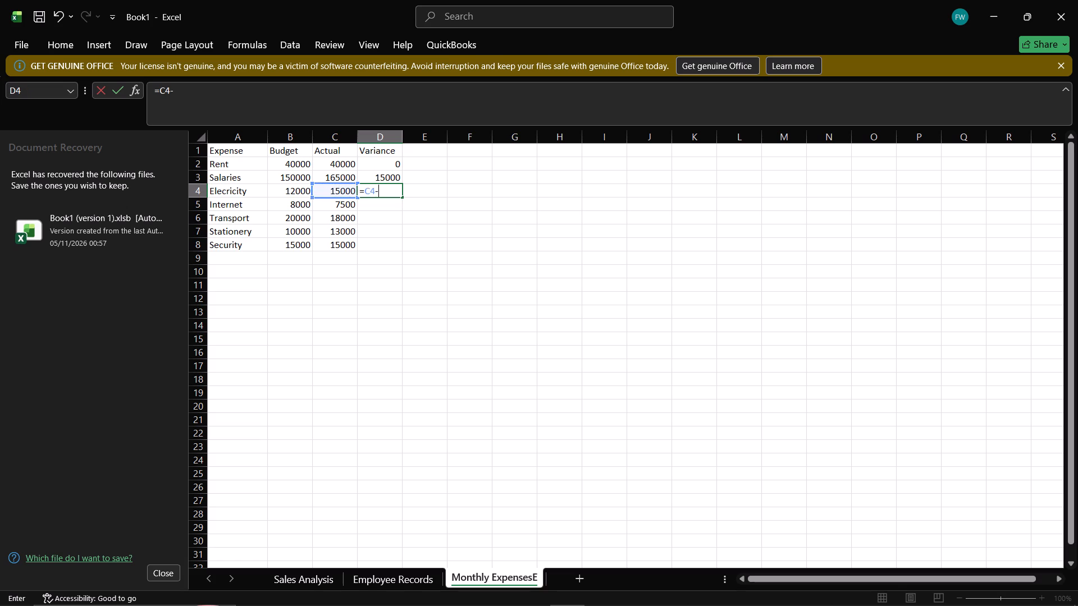
click(293, 190)
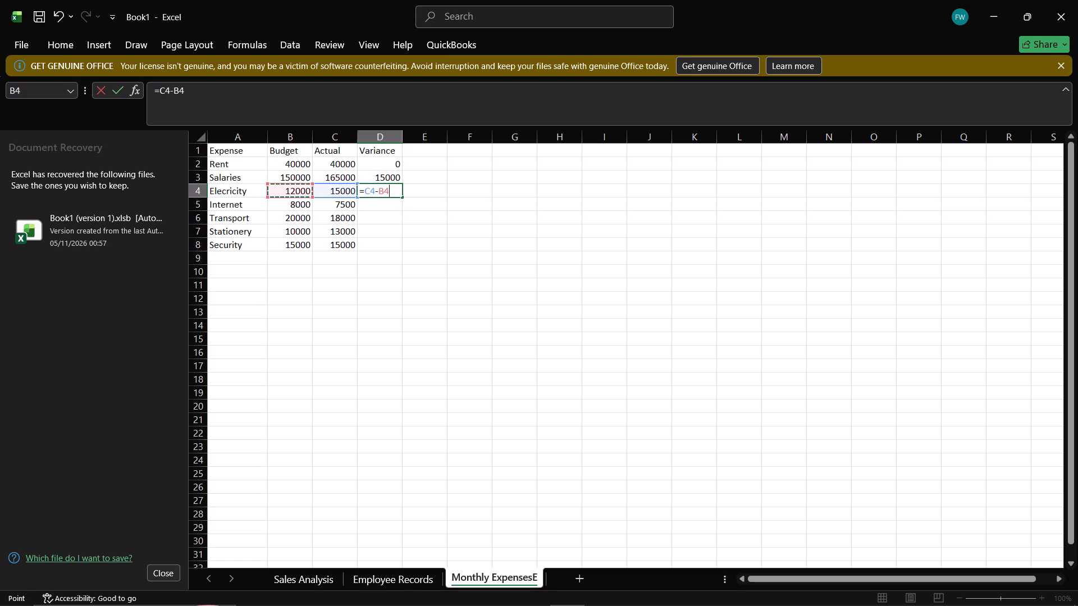
key(Return)
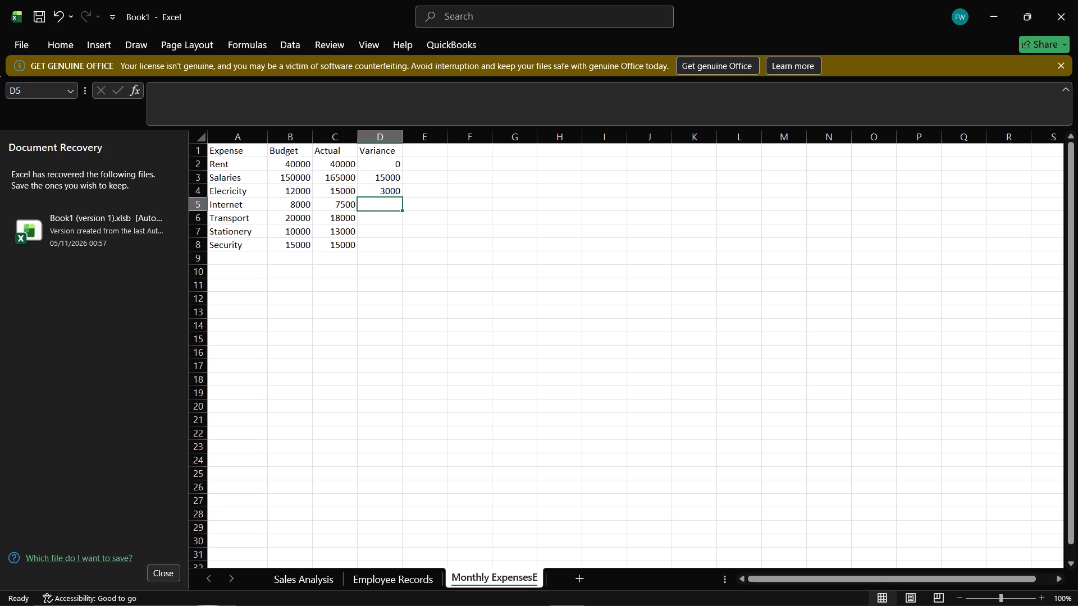
Calculate the Internet variance in cell D5 by subtracting the budget in B5 from the actual in C5.
key(equal)
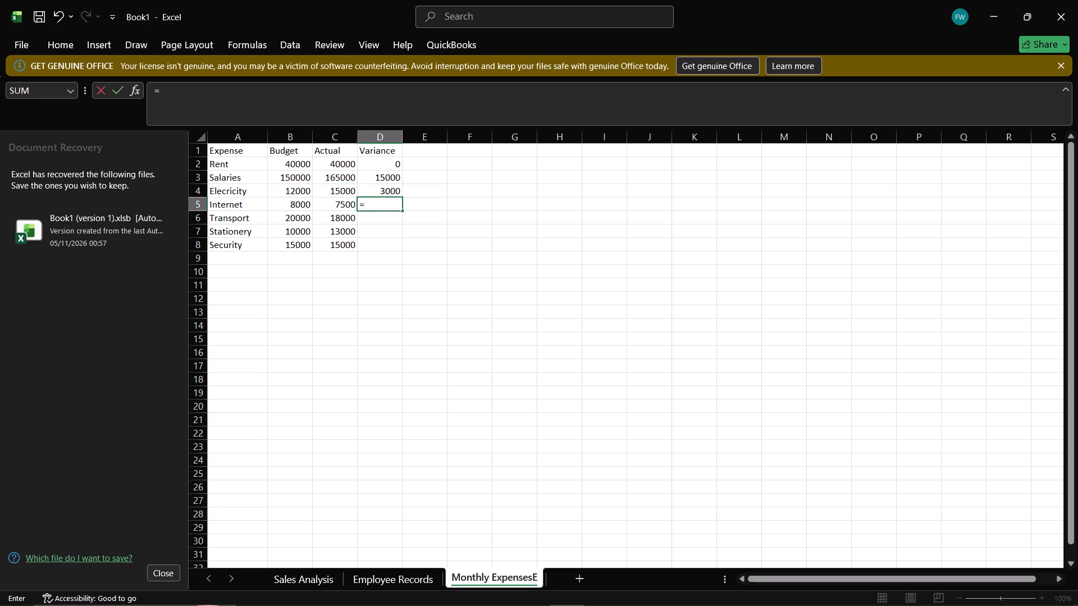
click(330, 205)
key(minus)
click(289, 200)
key(Return)
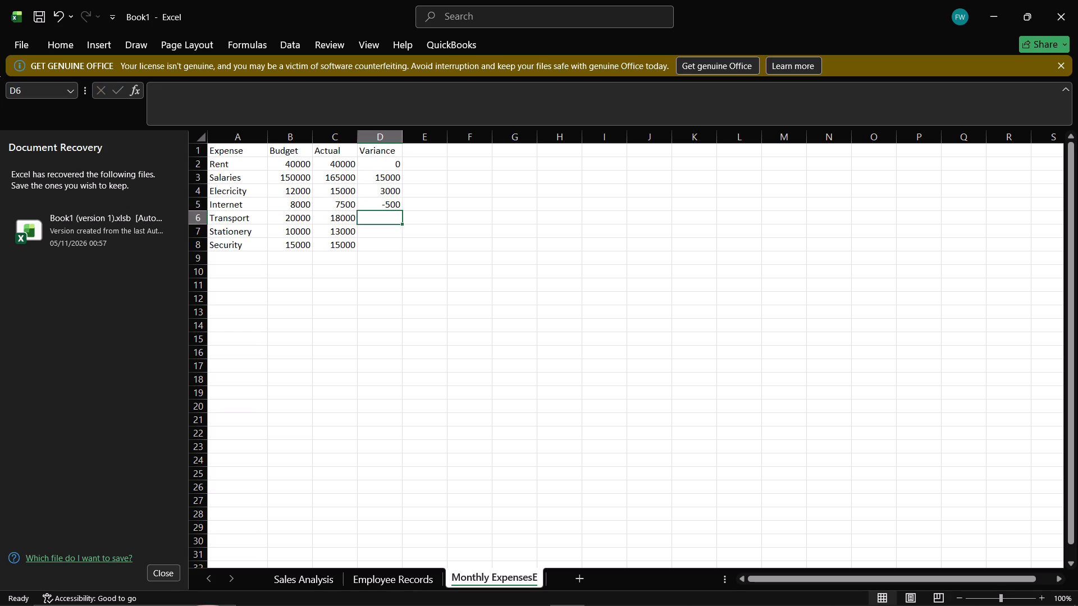
Calculate the Transport variance in cell D6 by subtracting the budget in B6 from the actual in C6.
key(equal)
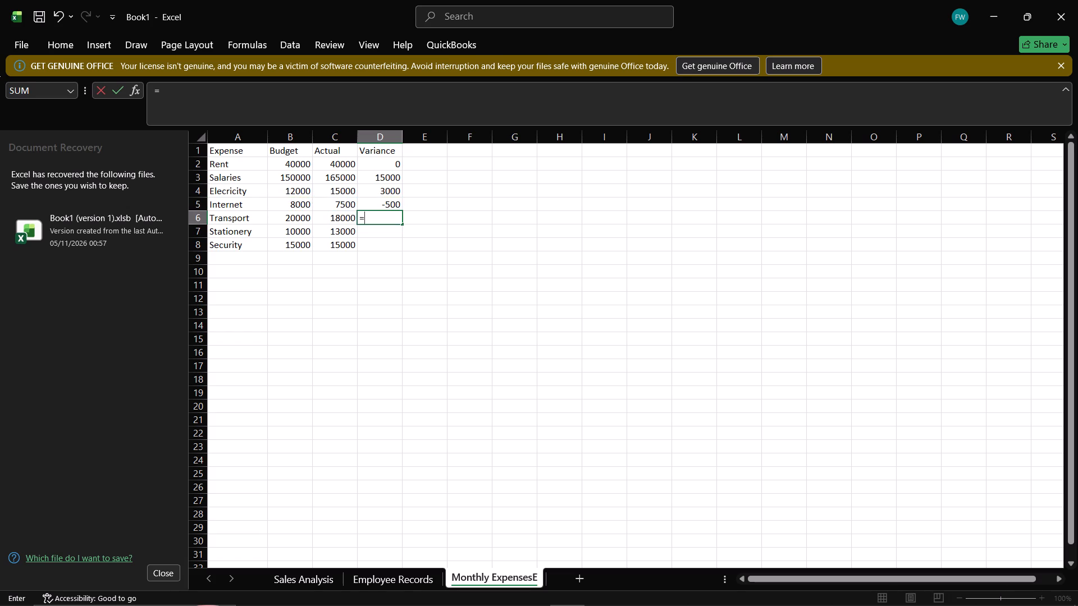
click(322, 215)
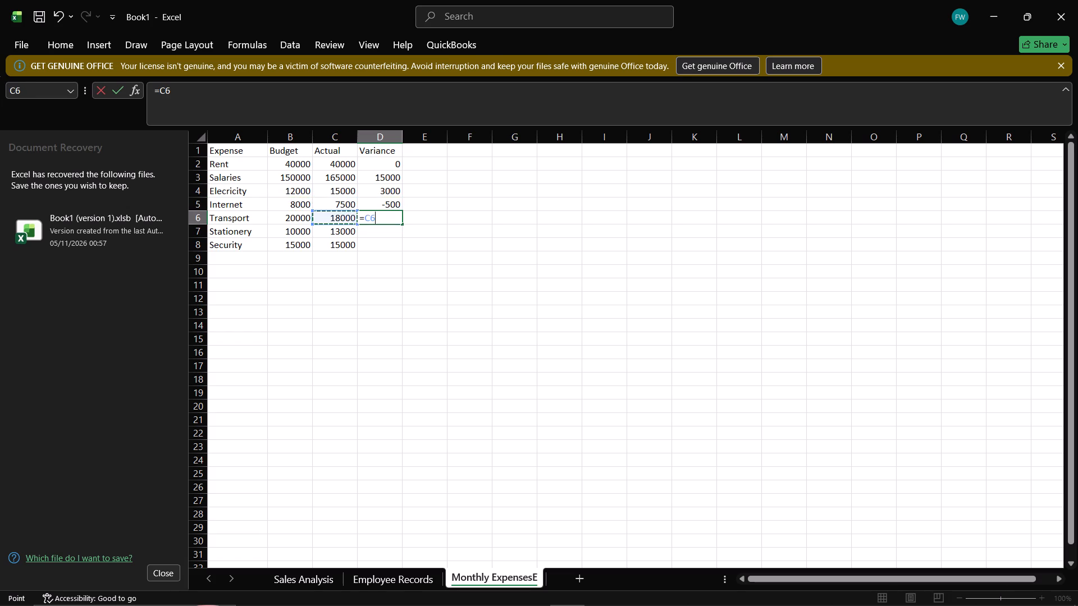
key(minus)
click(302, 217)
key(Return)
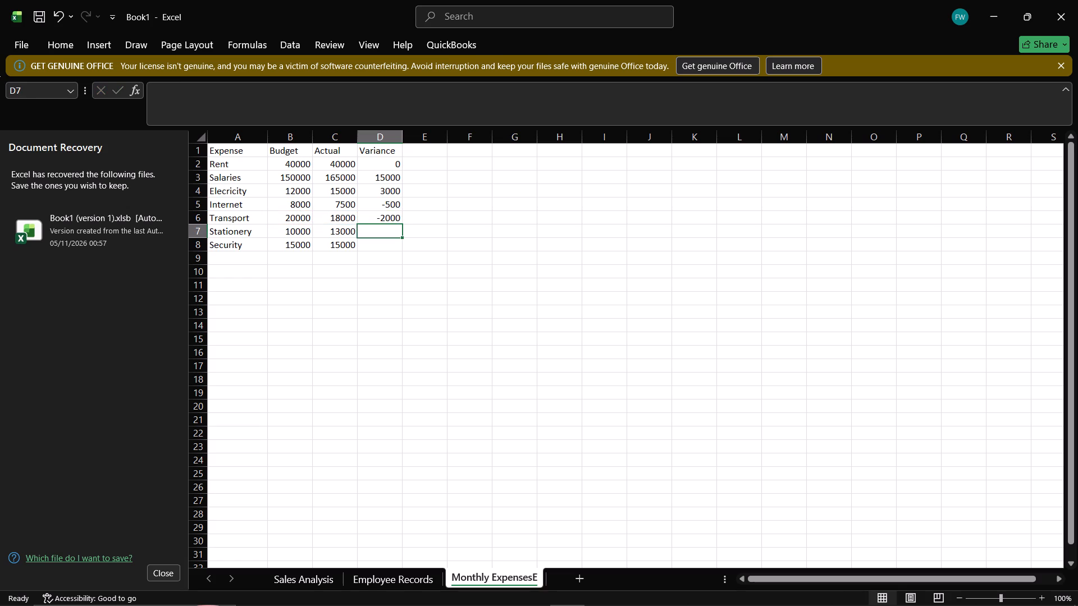
Calculate the Stationery variance in cell D7 with the formula =C7-B7.
key(equal)
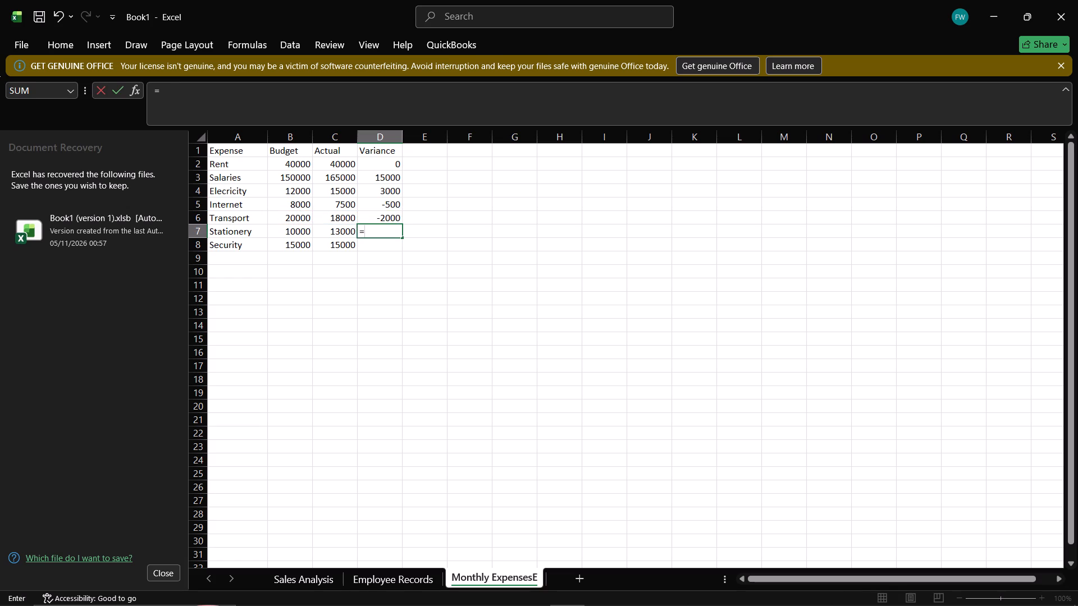
click(322, 231)
key(minus)
click(300, 228)
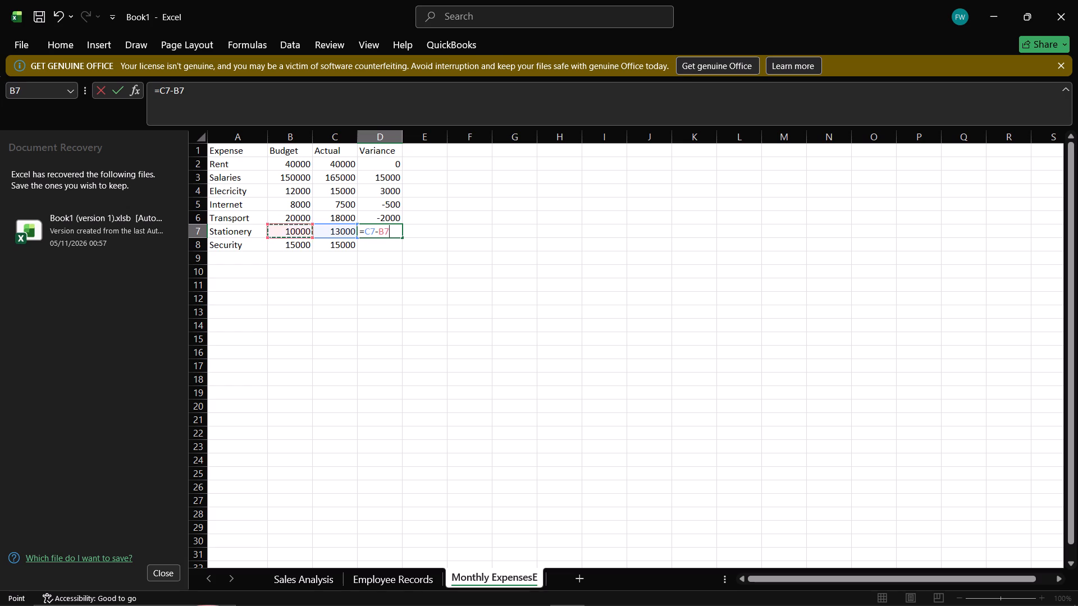
key(Return)
Calculate the Security variance in cell D8 with the formula =C8-B8.
key(equal)
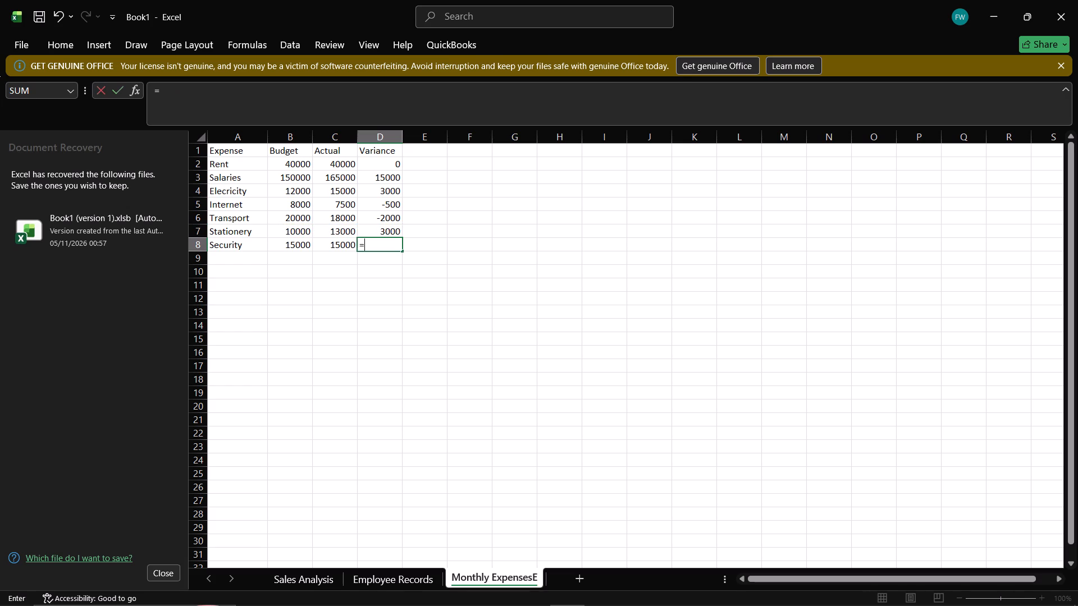
click(333, 242)
key(minus)
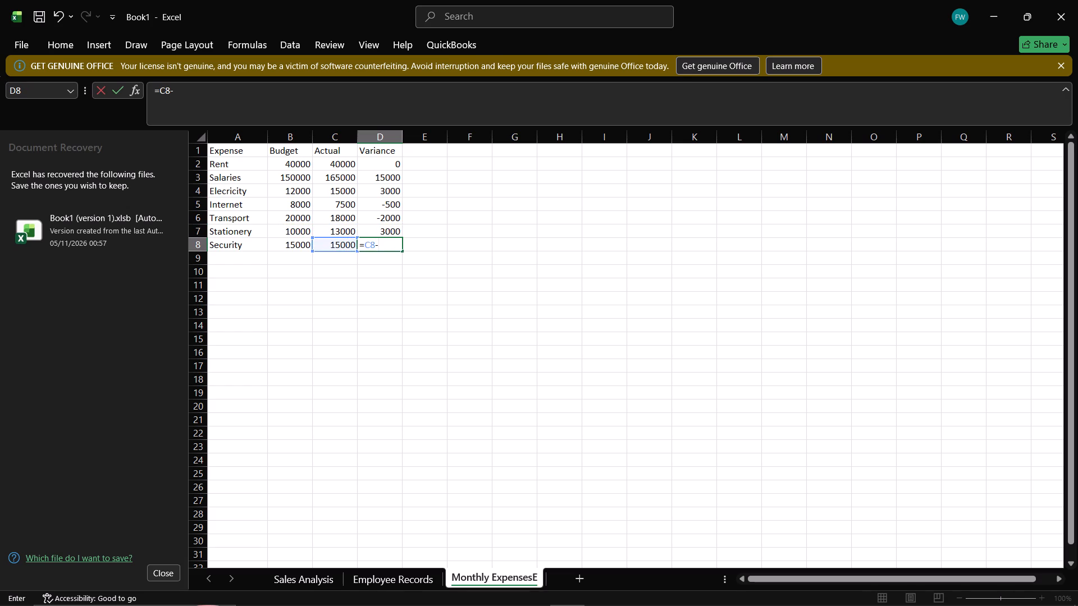
click(285, 246)
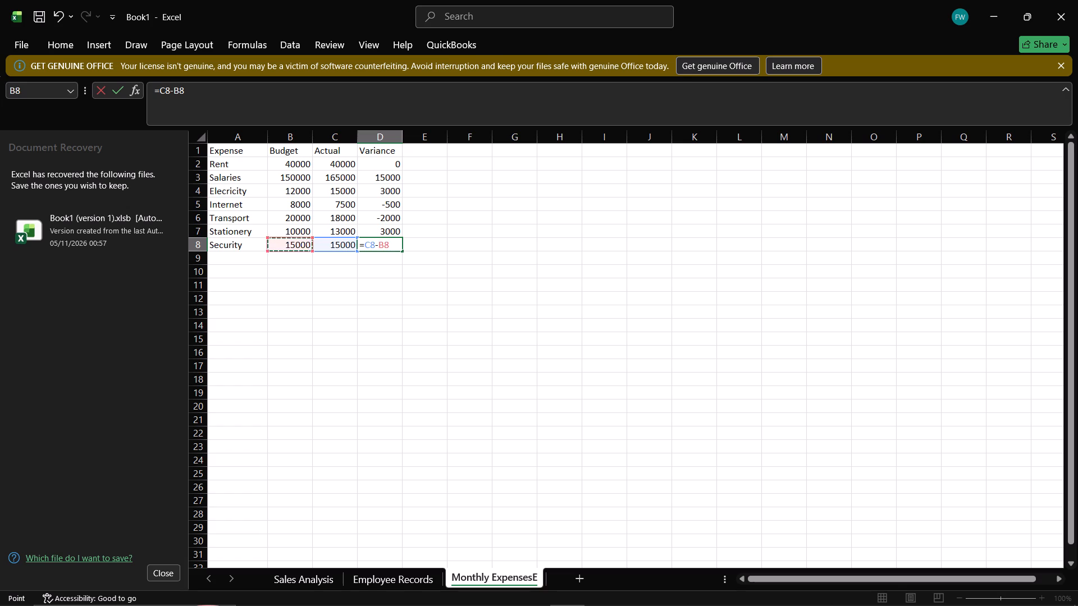
key(Return)
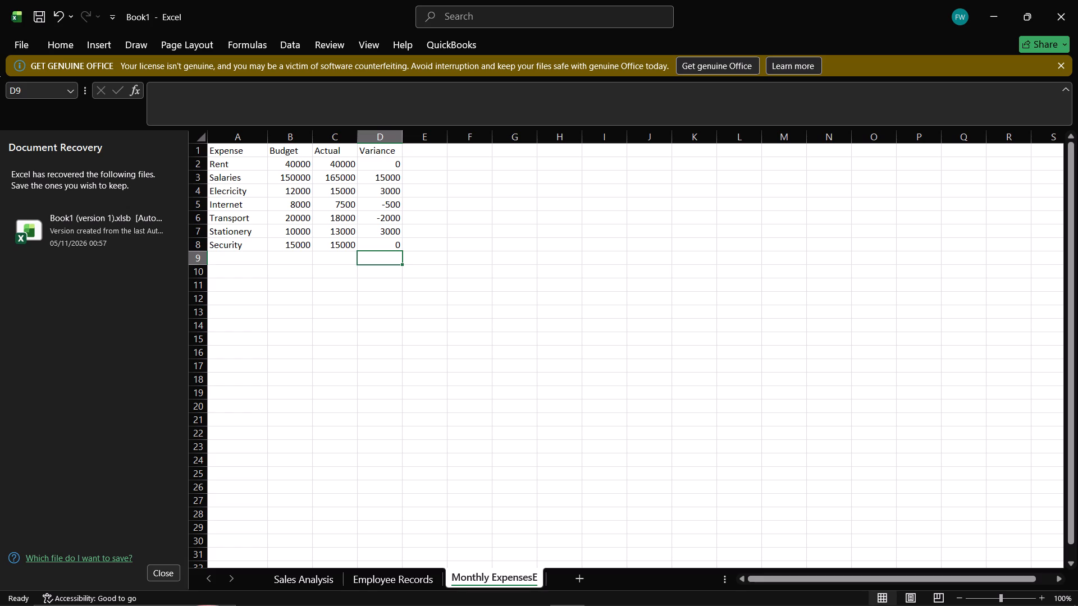
Add the header Percentage Variance in cell E1 and widen column E to fit it.
click(413, 151)
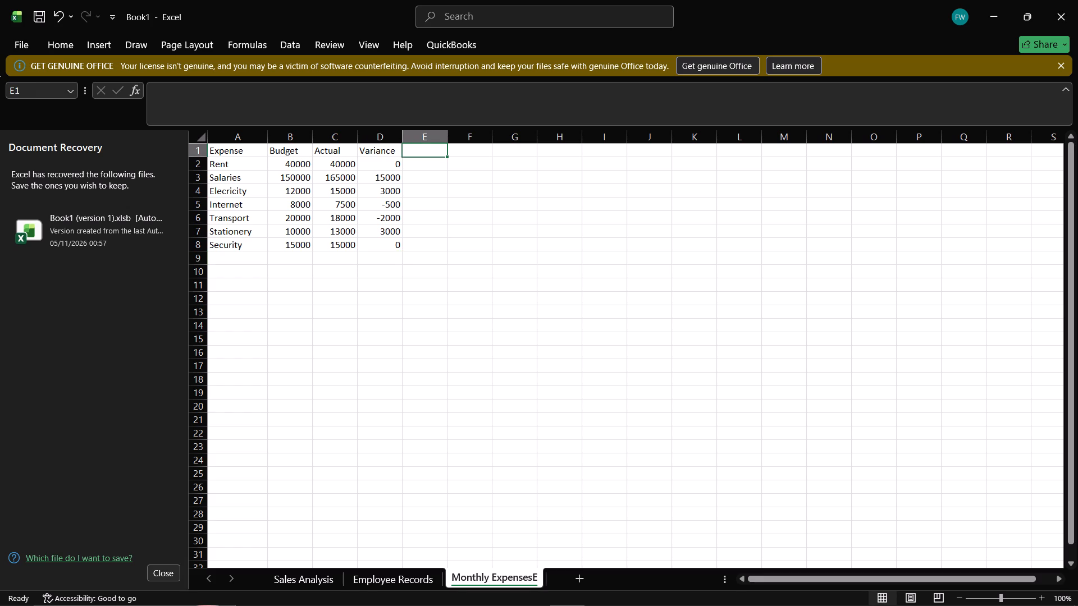
key(p)
text(erce)
text(ntage)
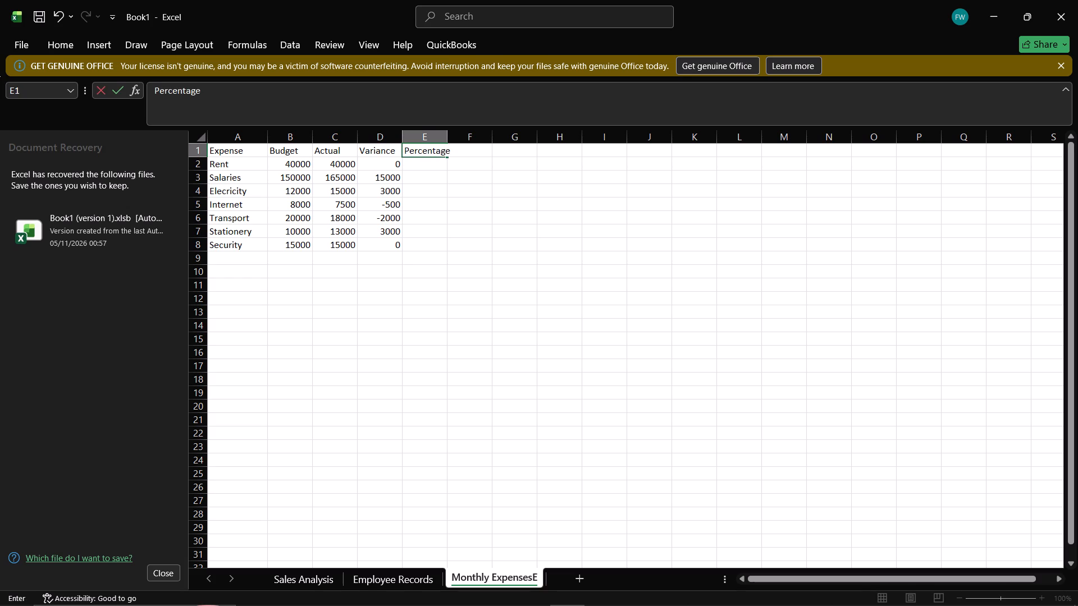
key(space)
key(v)
text(ar)
key(i)
key(a)
text(nc)
key(e)
click(430, 163)
double_click(445, 135)
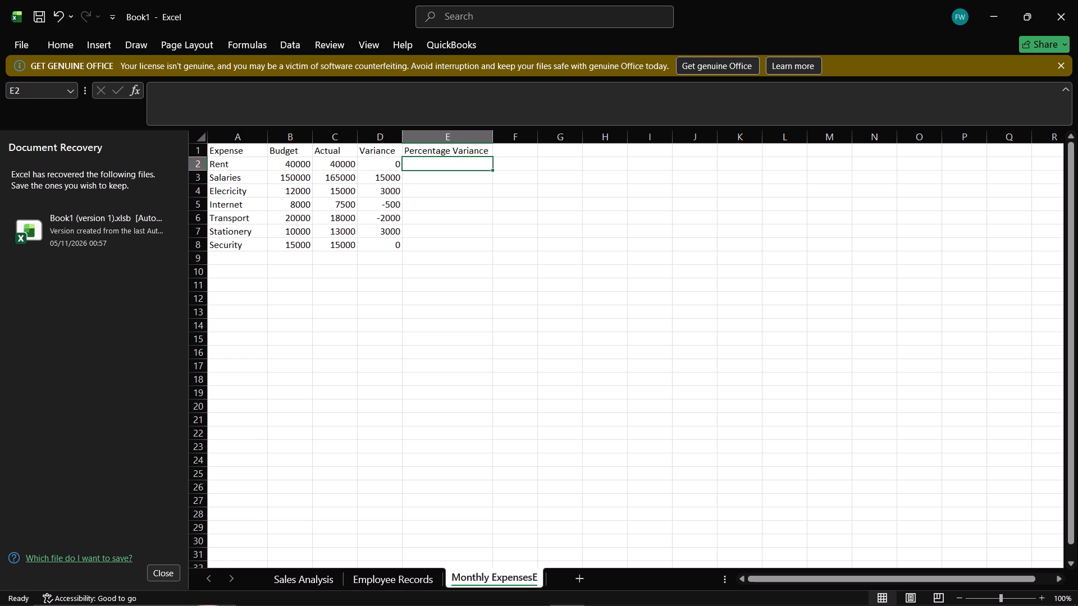
Calculate the Rent percentage variance in cell E2 with the formula =D2/B2.
key(equal)
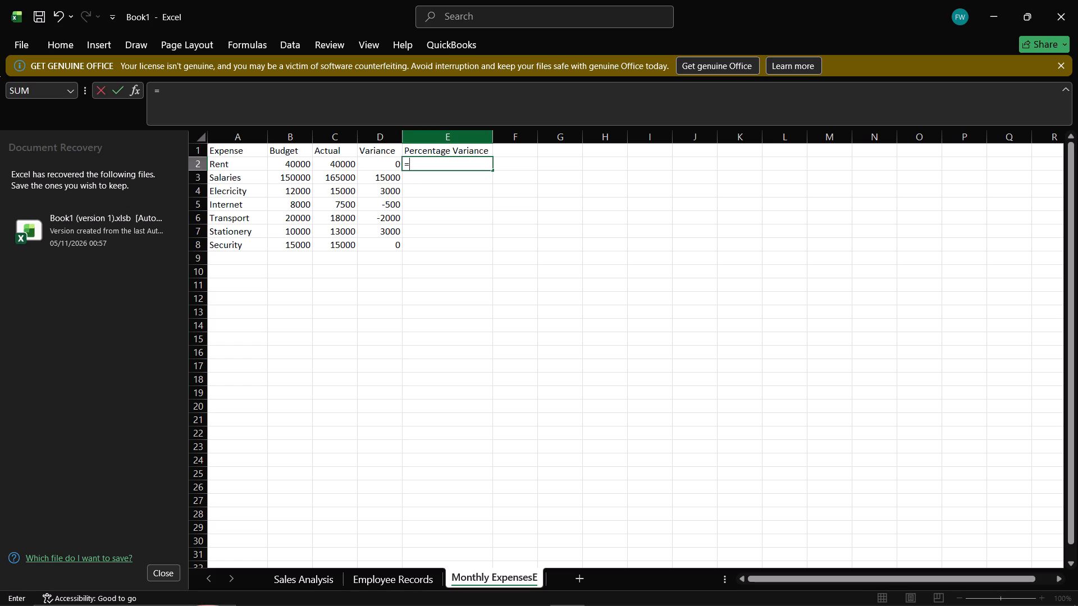
click(370, 162)
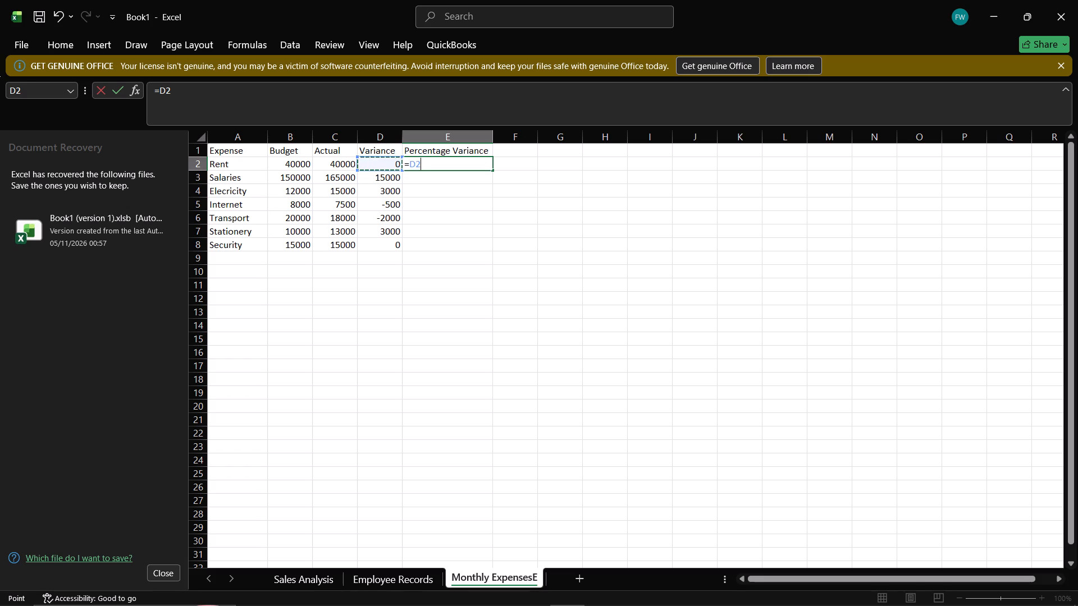
key(slash)
click(289, 163)
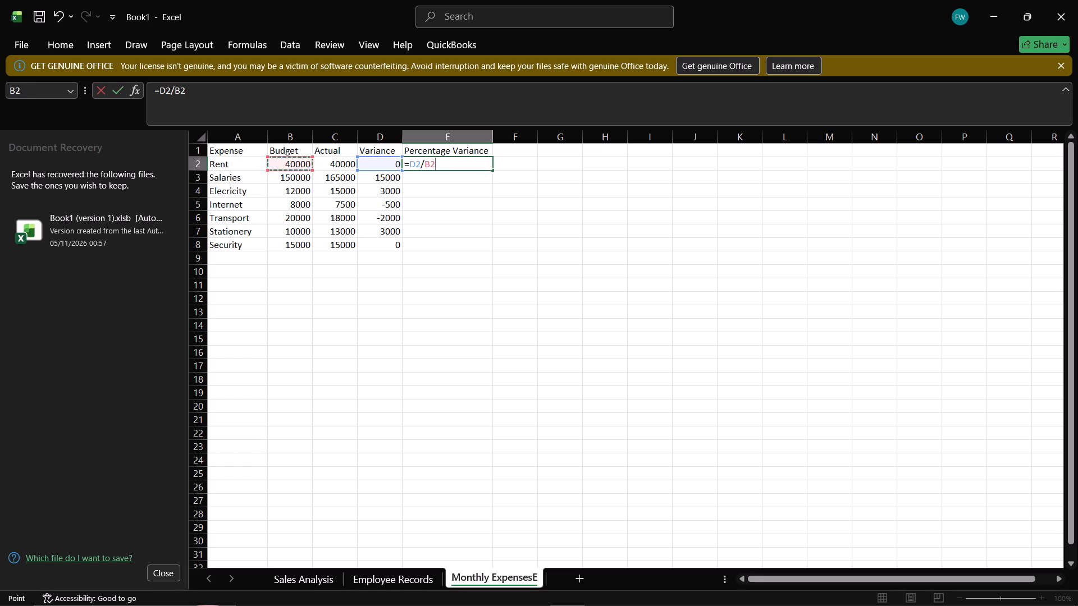
key(Return)
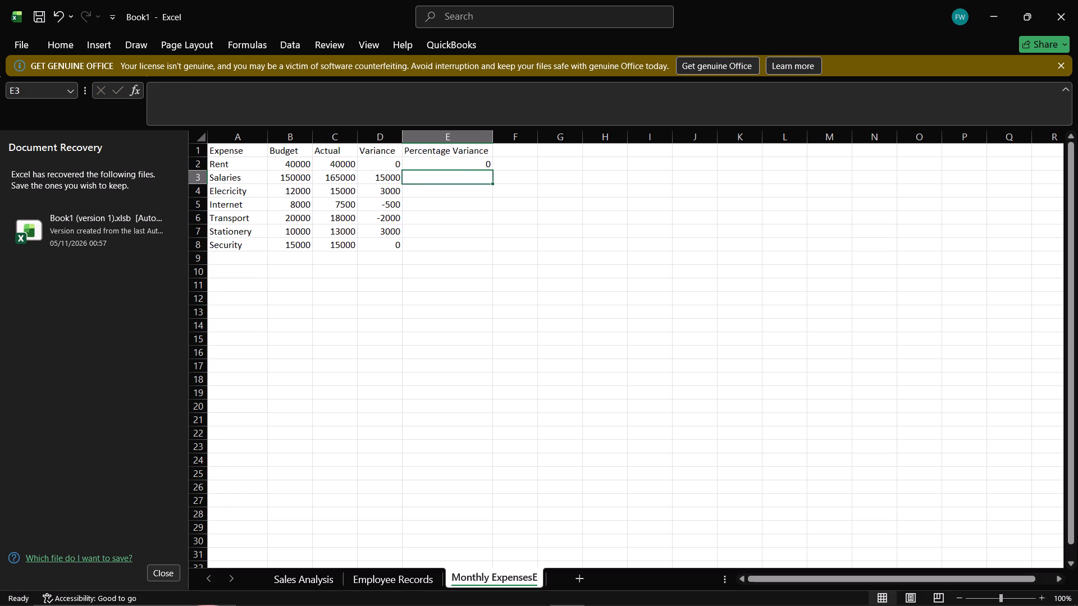
Calculate the Salaries percentage variance in cell E3 by dividing the variance in D3 by the budget in B3.
key(equal)
click(386, 179)
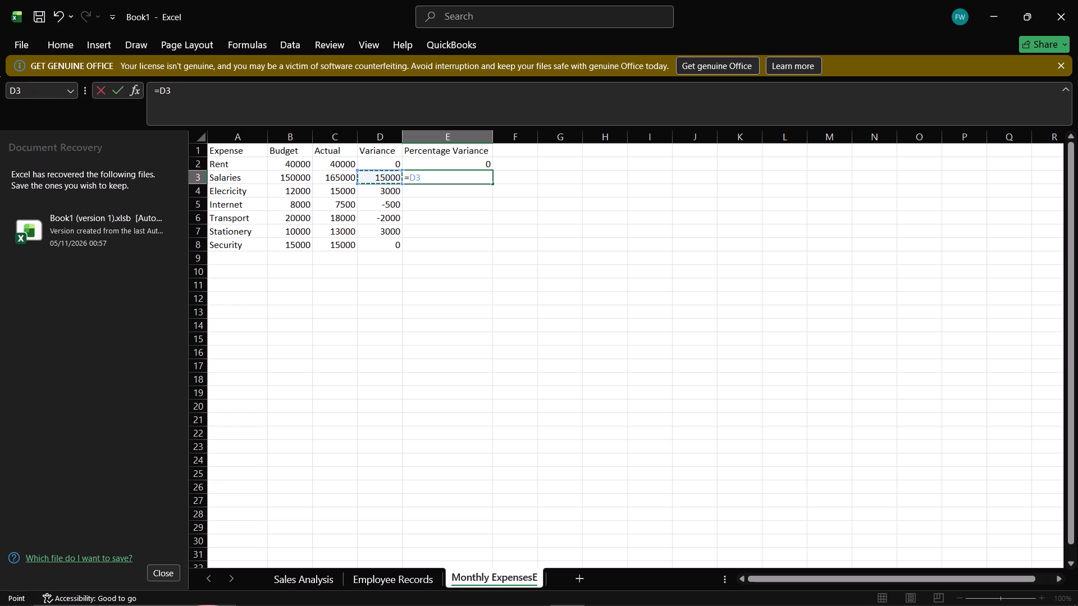
key(slash)
click(297, 180)
key(Return)
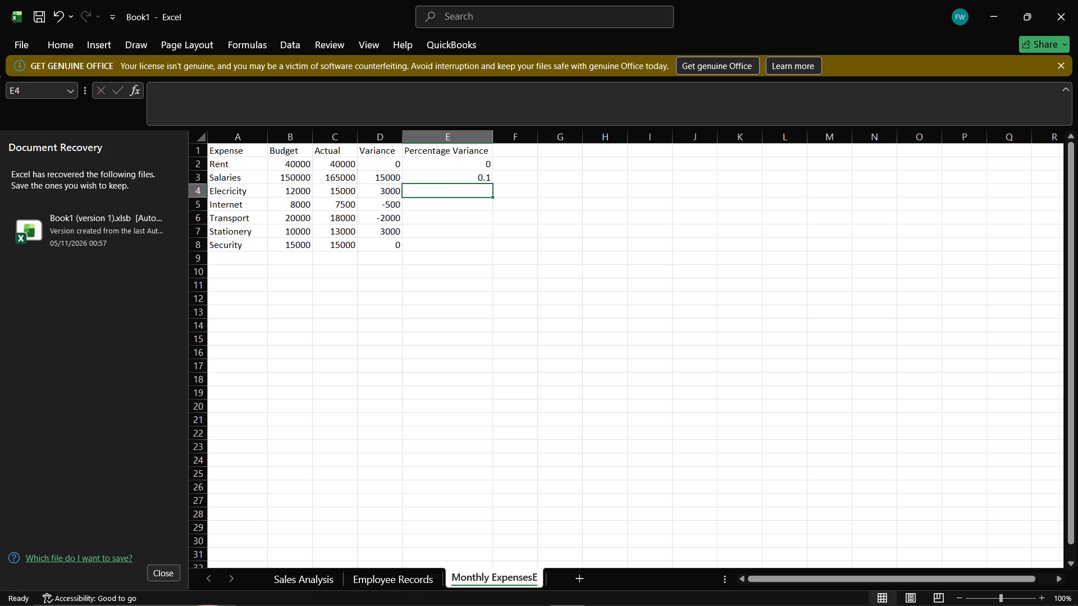
Enter the formula =E2/B4 in cell E4 as the percentage variance of the electricity row.
key(equal)
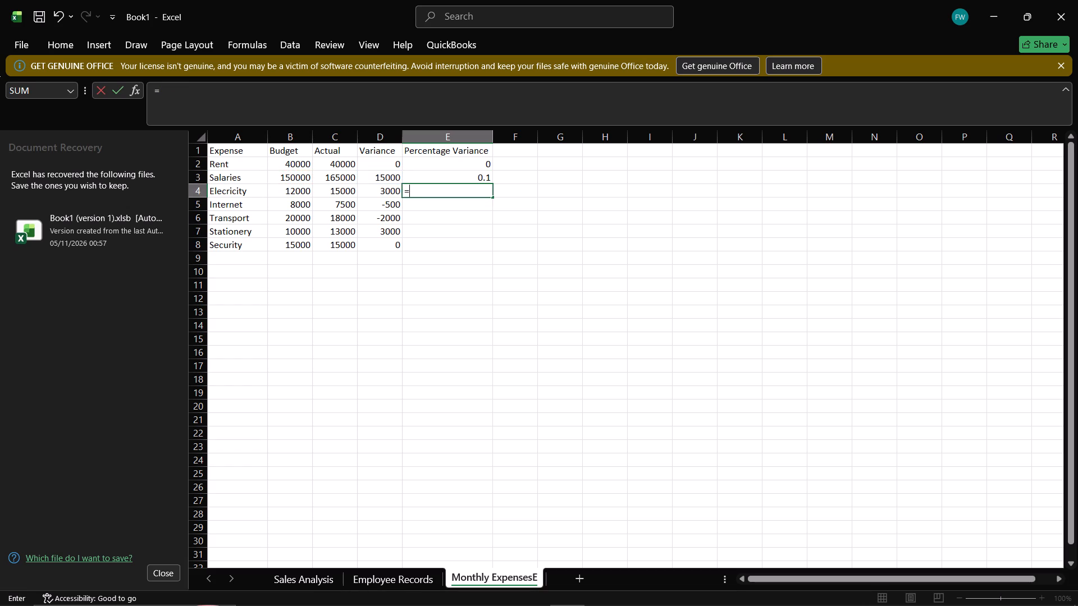
click(385, 193)
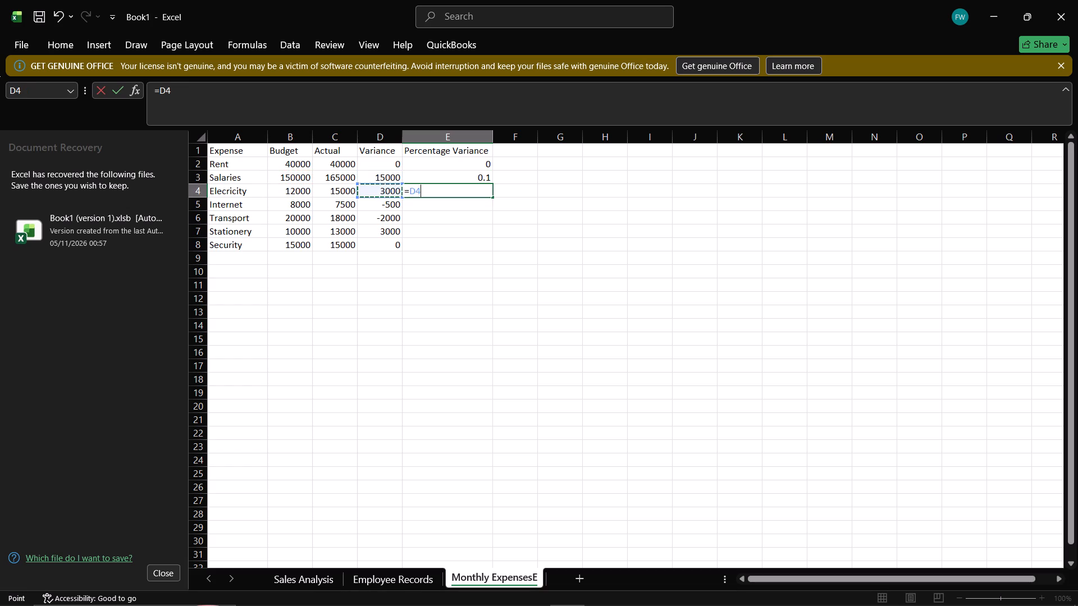
click(419, 162)
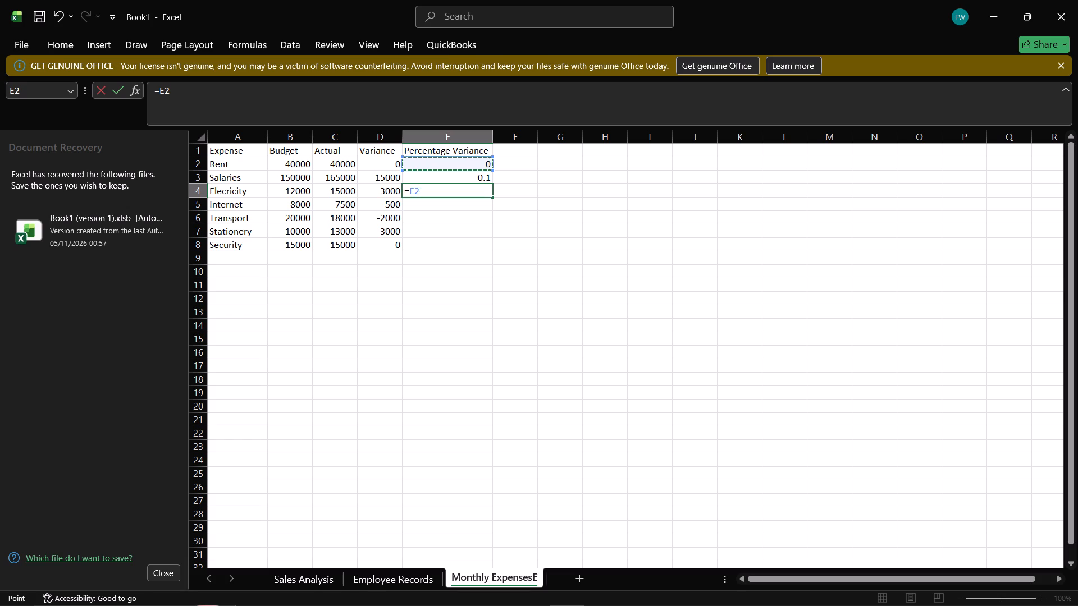
key(slash)
click(300, 187)
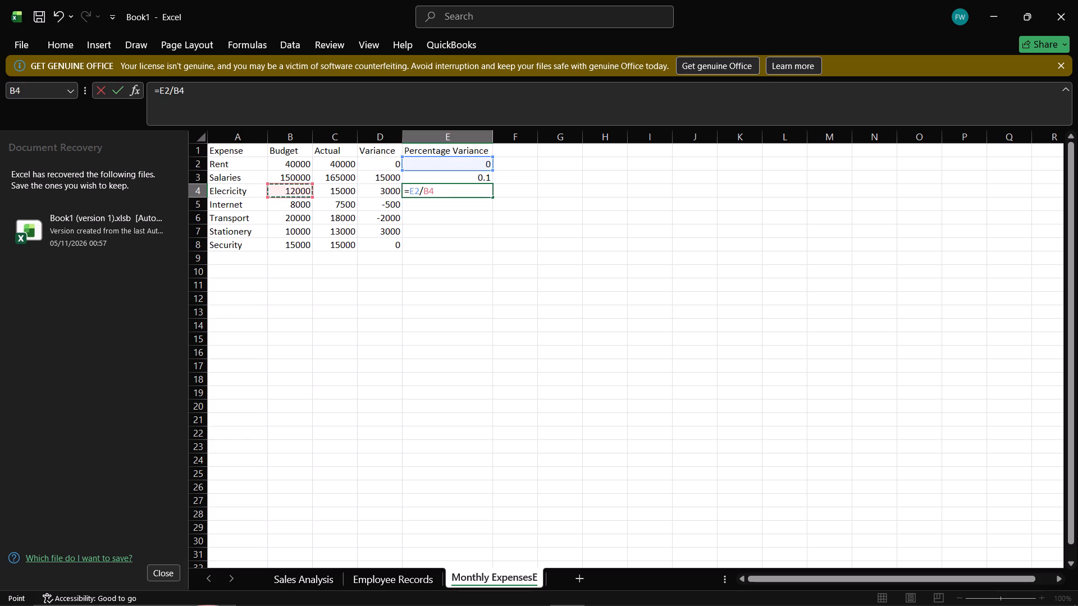
key(Return)
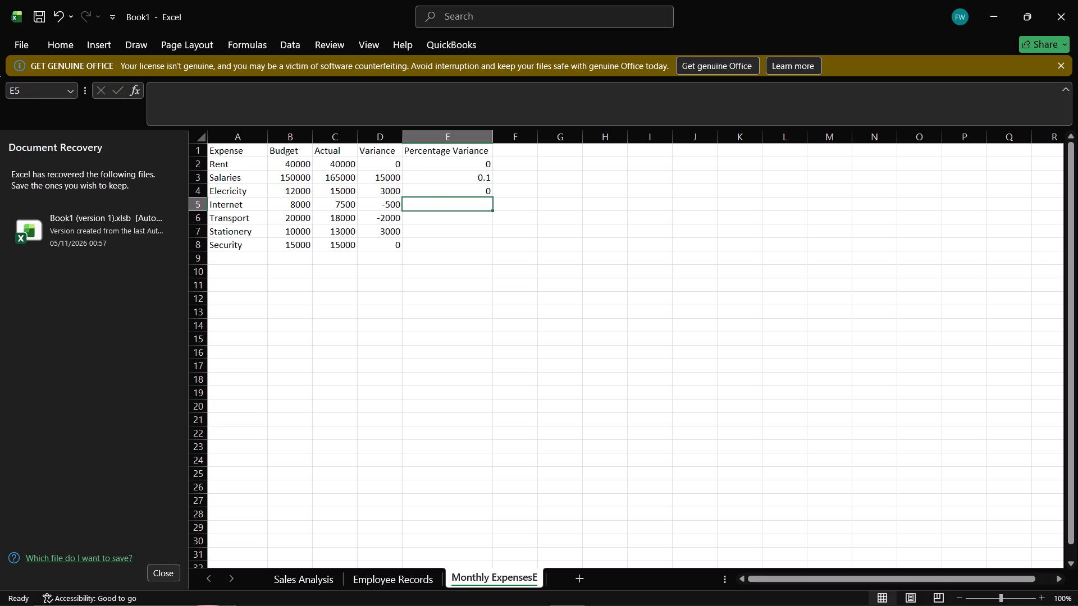
Calculate the Internet percentage variance in cell E5 with the formula =D5/B5.
key(equal)
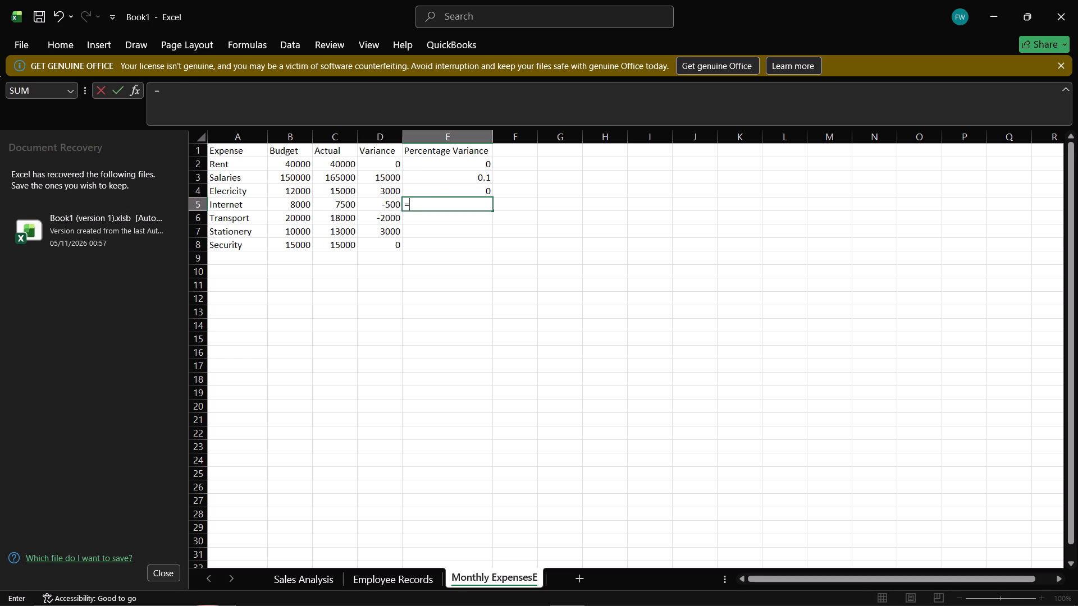
click(382, 205)
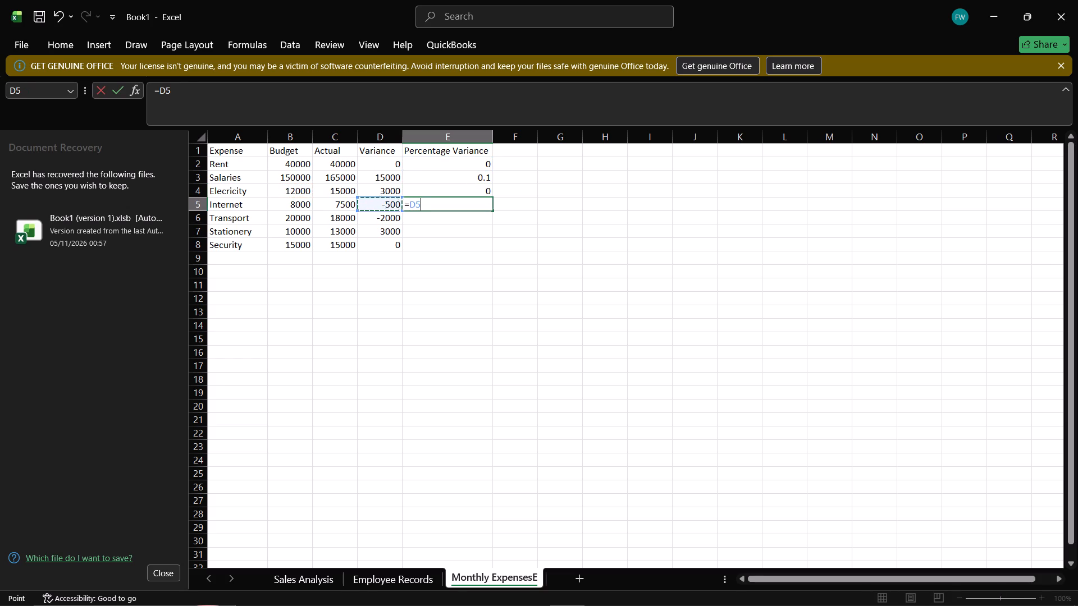
key(slash)
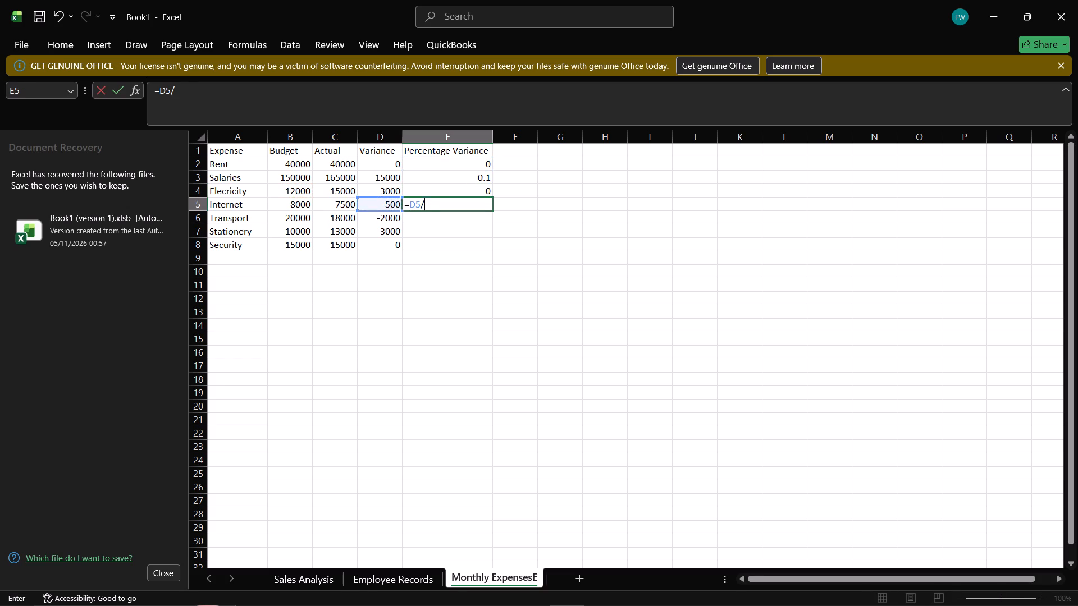
click(302, 203)
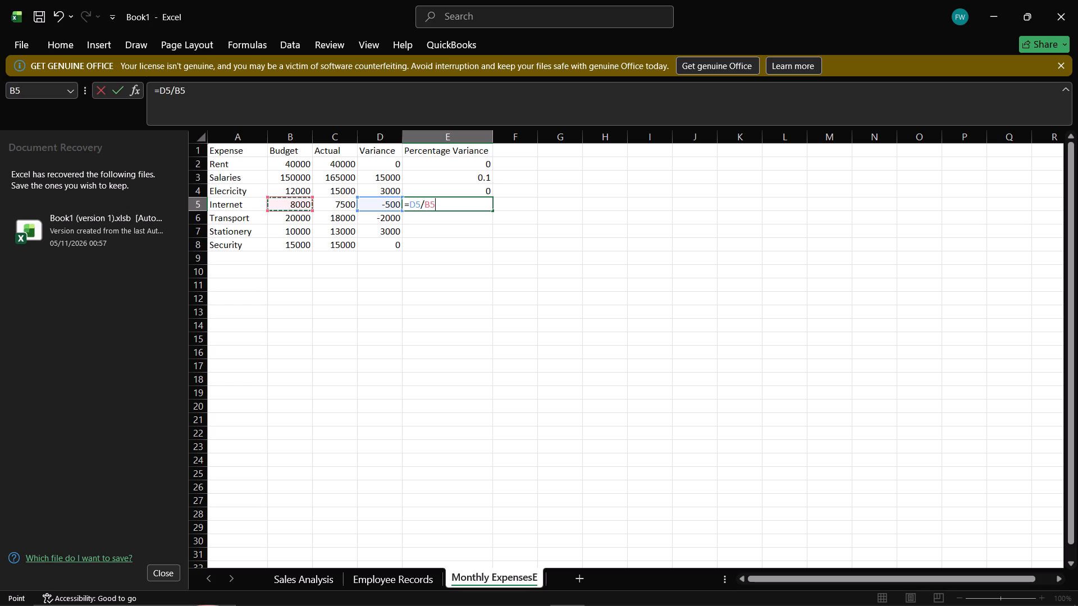
key(Return)
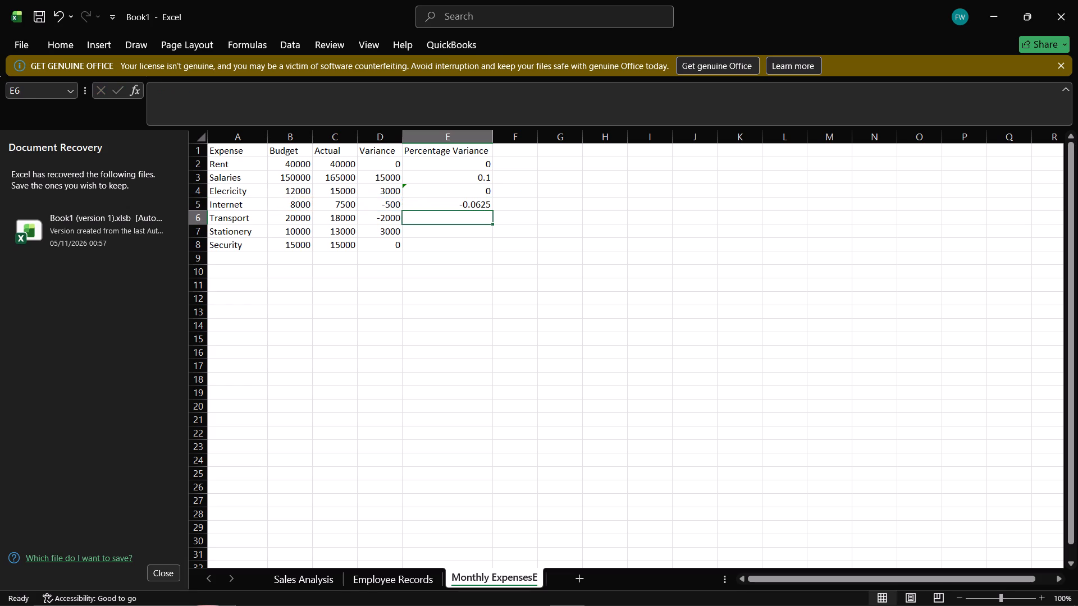
Calculate the Transport percentage variance in cell E6 by dividing the variance in D6 by the budget in B6.
key(equal)
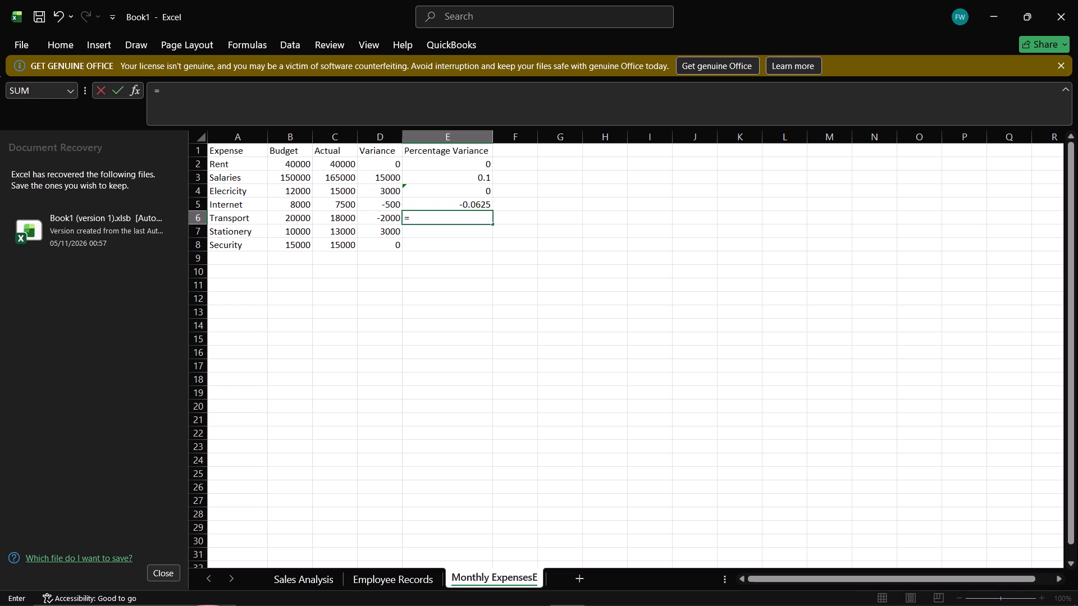
click(374, 215)
key(slash)
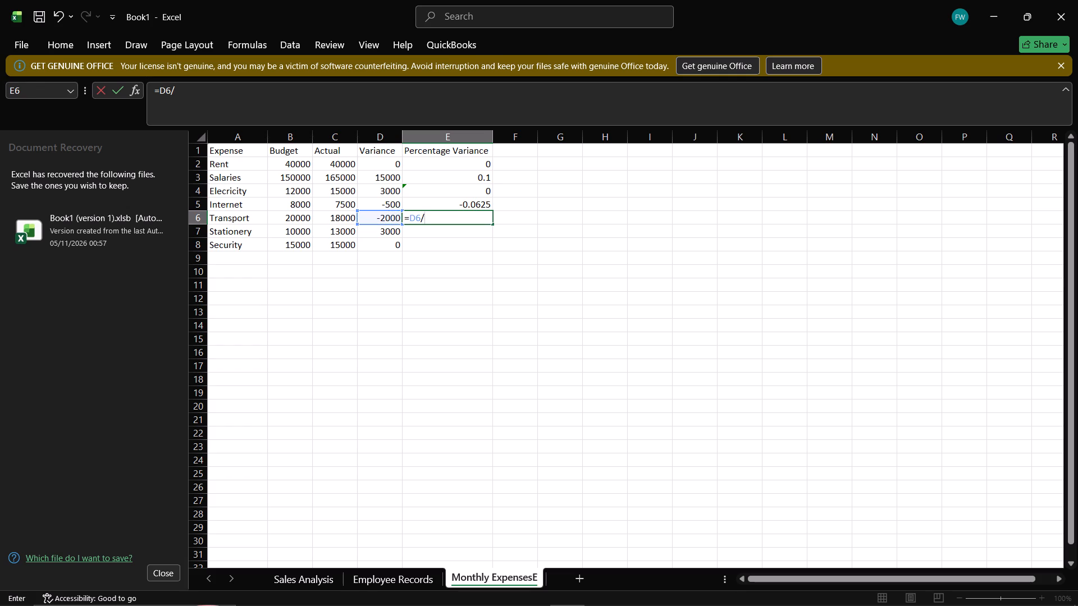
click(288, 223)
key(Return)
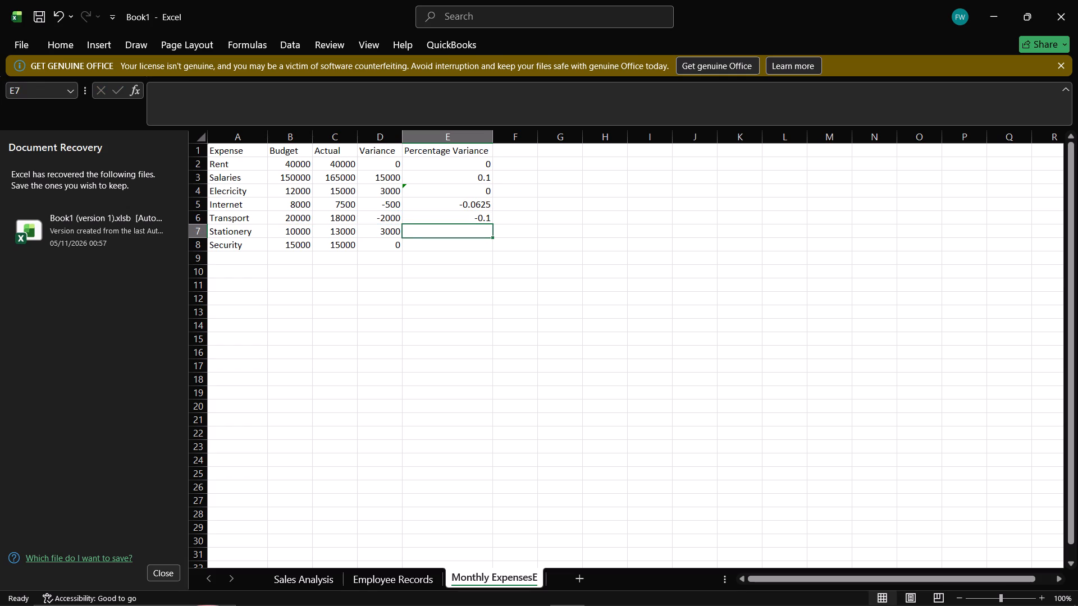
Calculate the Stationery percentage variance in cell E7 with the formula =D7/B7.
key(equal)
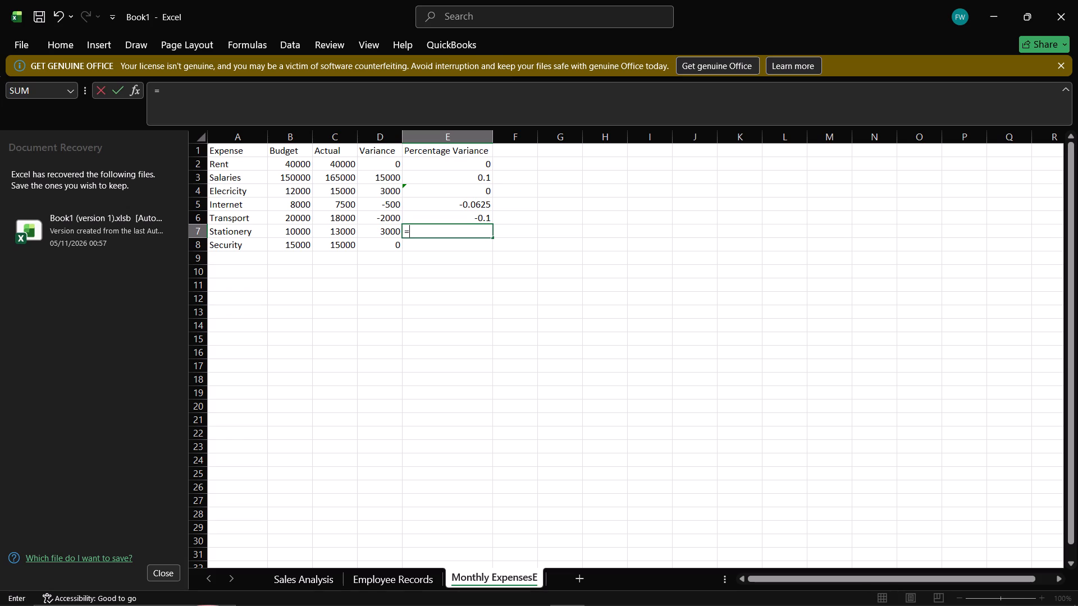
click(374, 232)
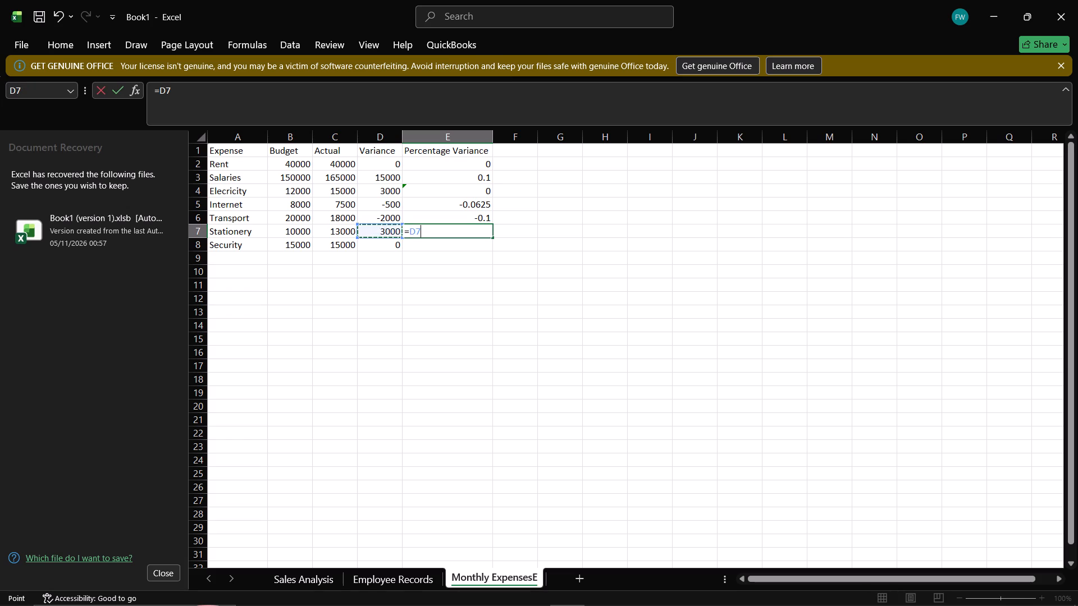
key(slash)
click(292, 229)
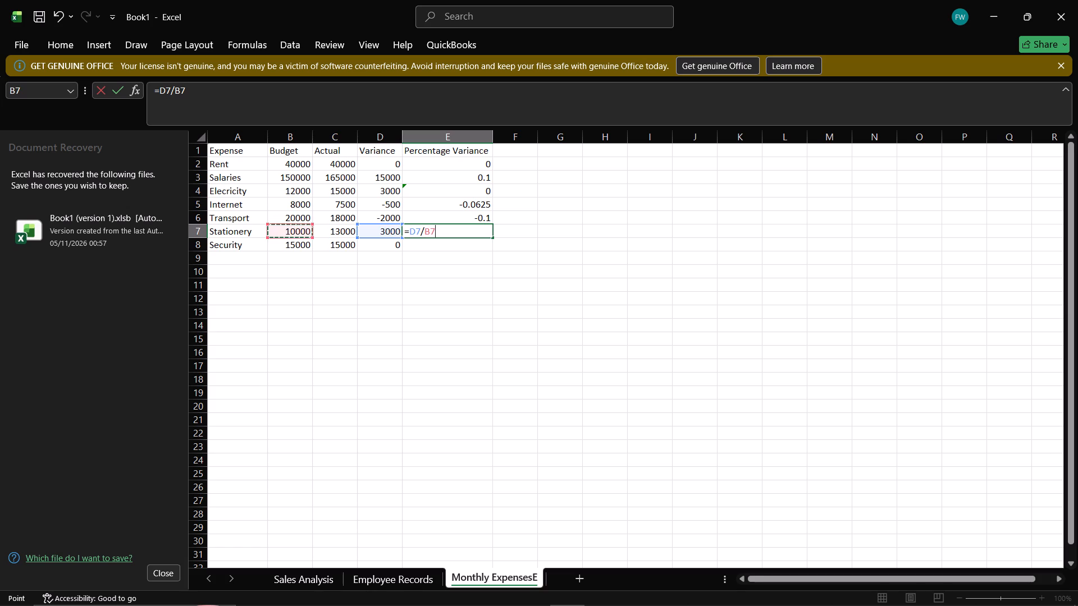
key(Return)
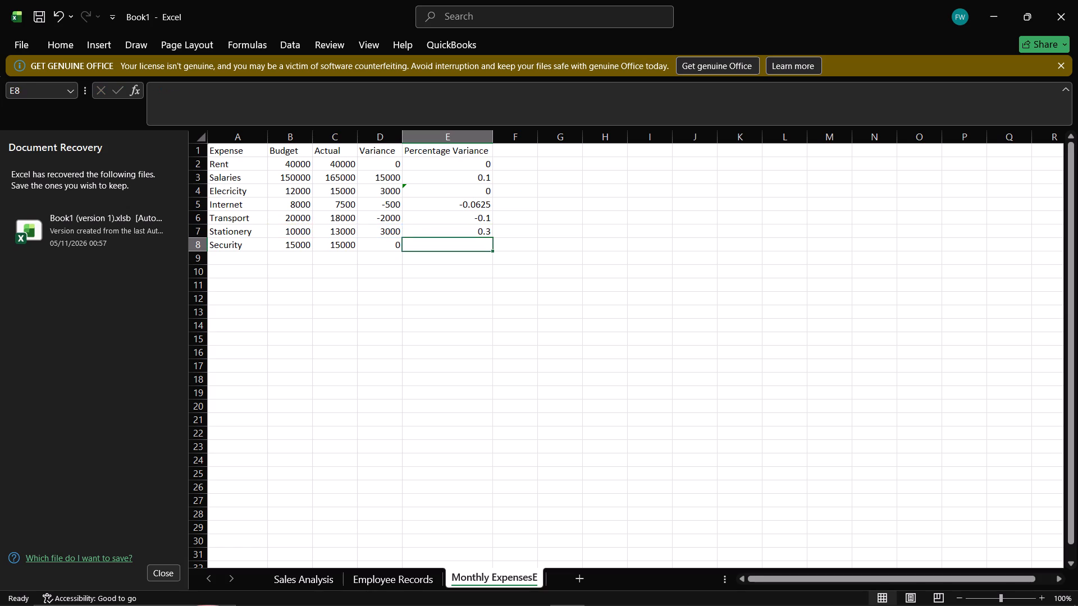
Calculate the Security percentage variance in cell E8 by dividing the variance in D8 by the budget in B8.
key(equal)
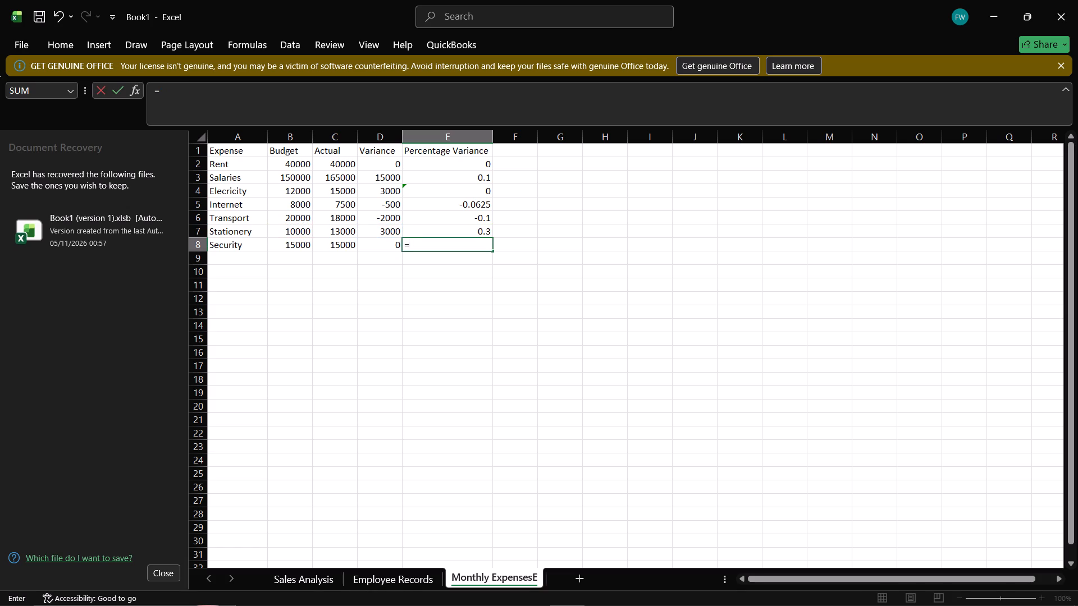
click(393, 241)
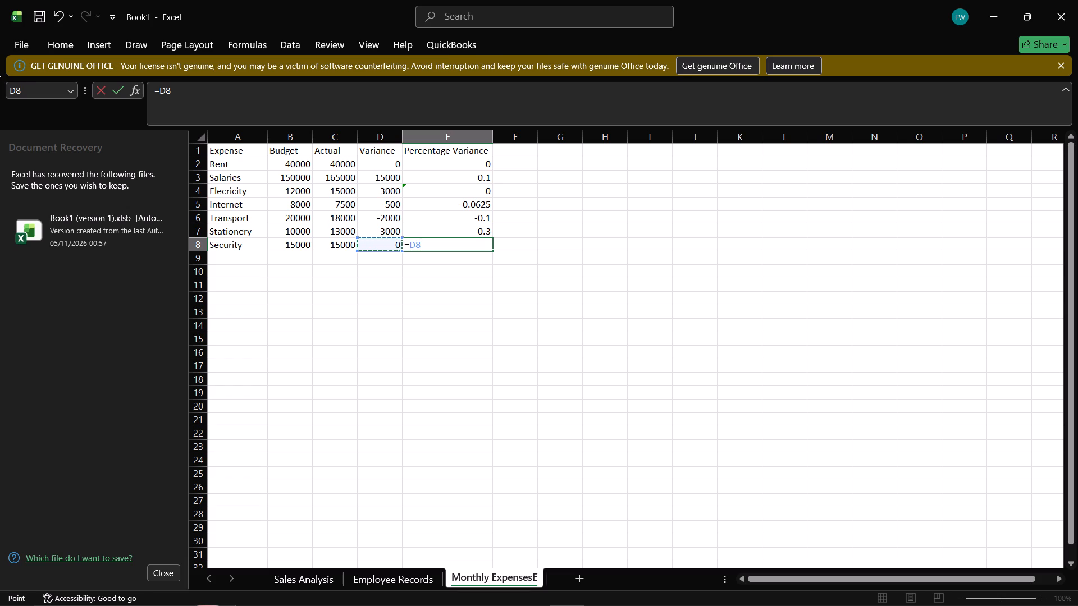
key(slash)
click(303, 245)
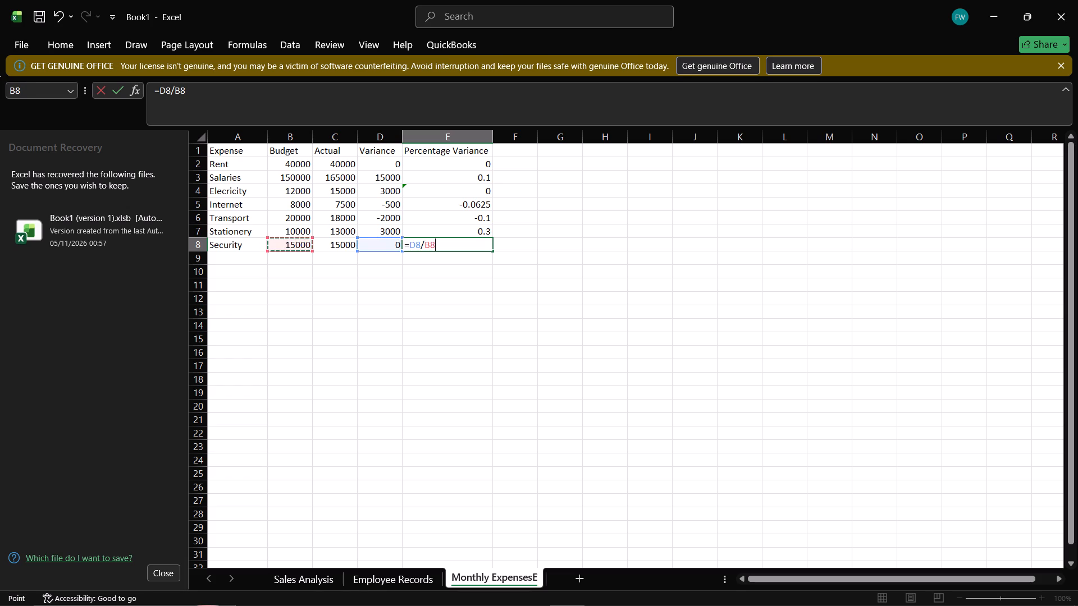
key(Return)
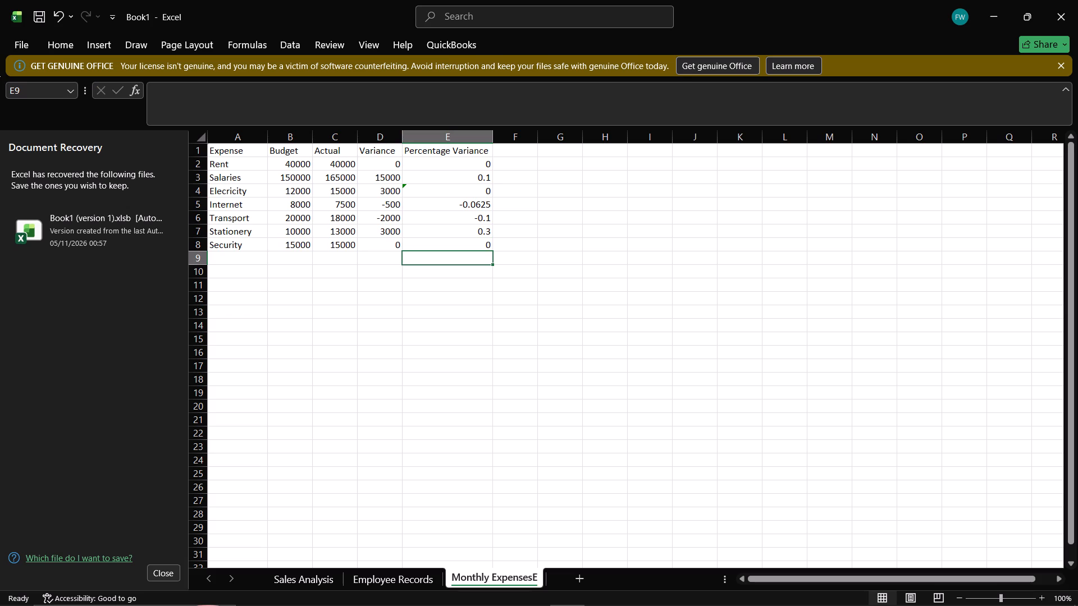
Add the column header "Budget status" in cell F1 and fit the width of column F to it.
click(510, 149)
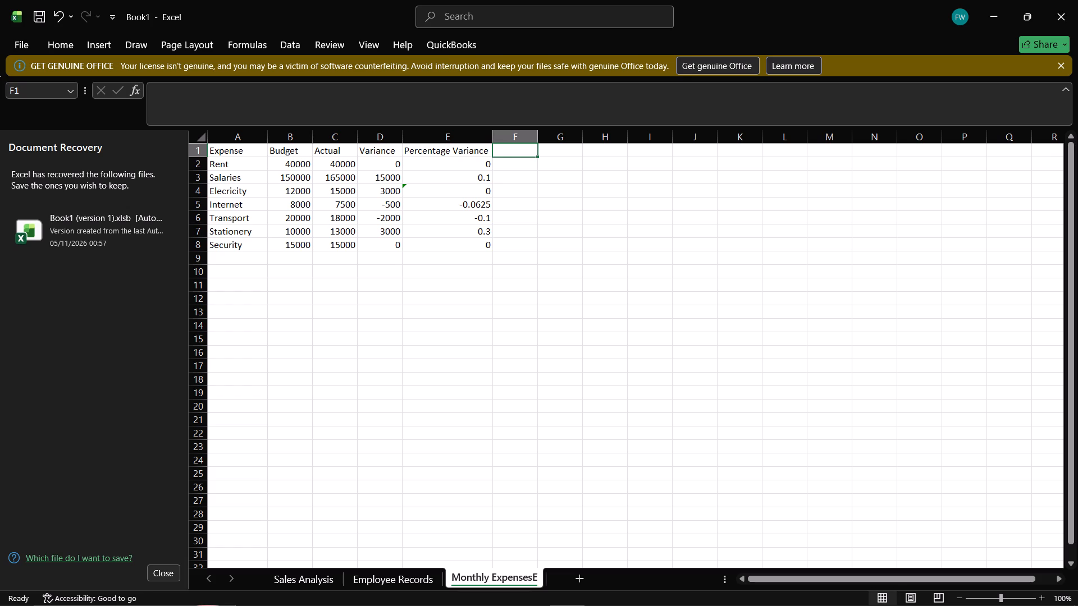
key(b)
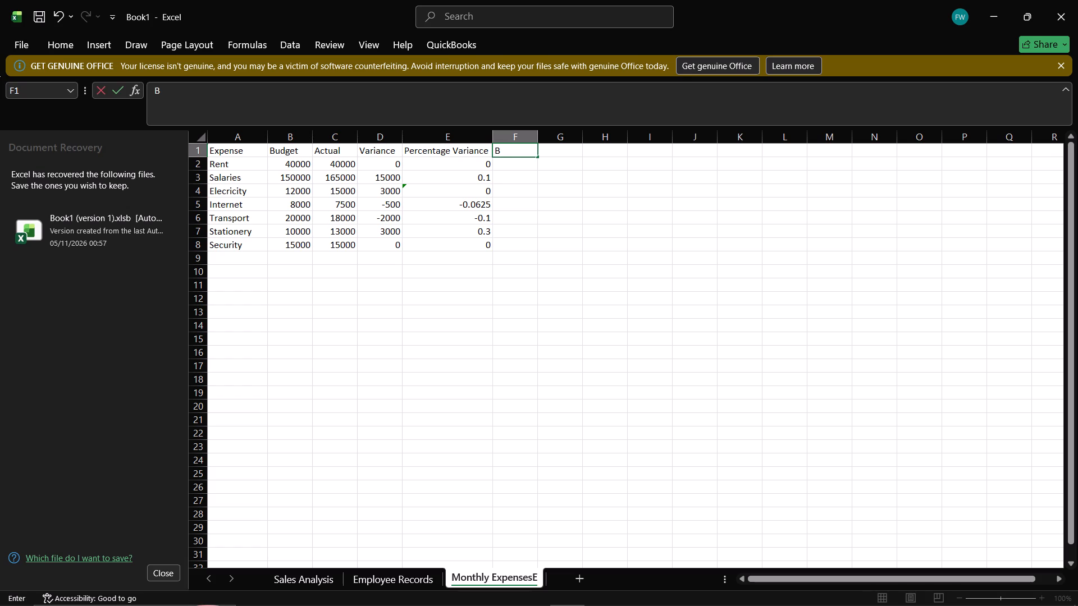
text(udget s)
text(ta)
text(tu)
key(s)
click(527, 143)
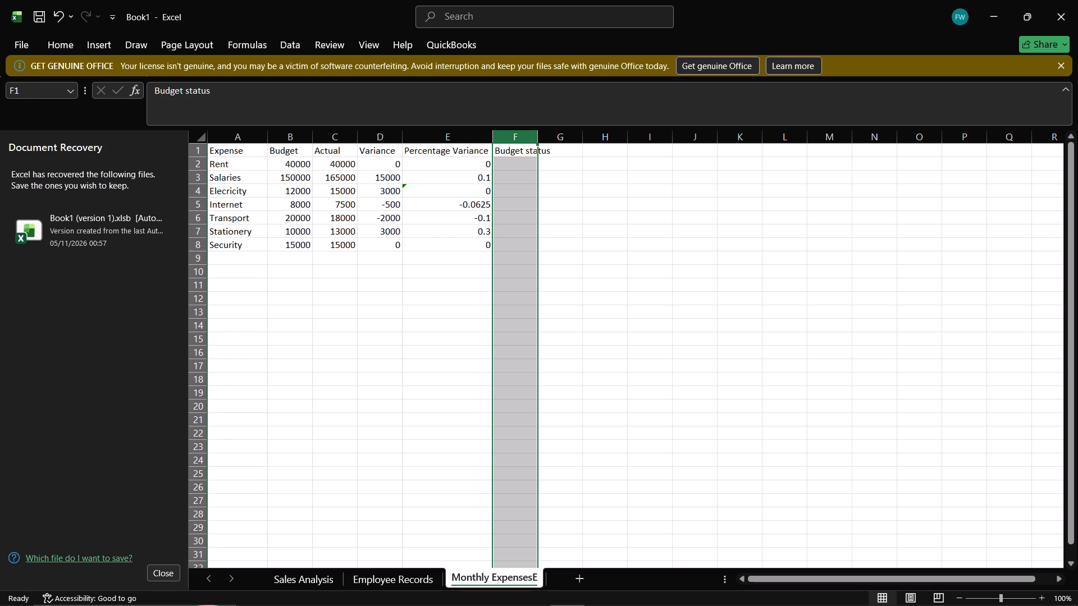
double_click(537, 139)
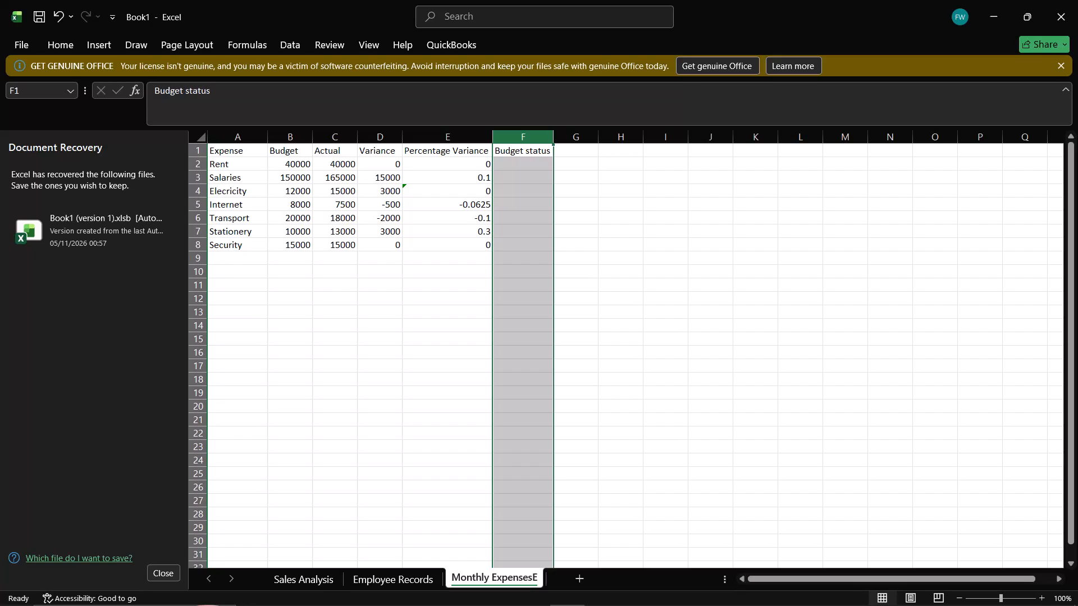
Enter the Rent budget status in cell F2 as an IF formula testing C2>B2, written as =IF(C2>B2,OVER BUDGET","WITHIN so far.
click(511, 164)
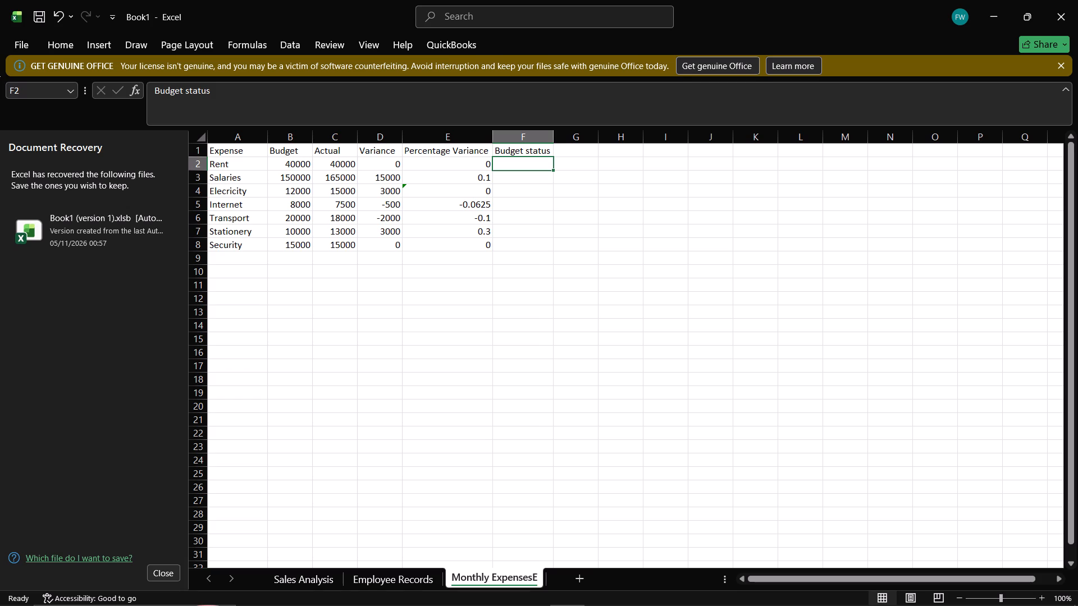
key(equal)
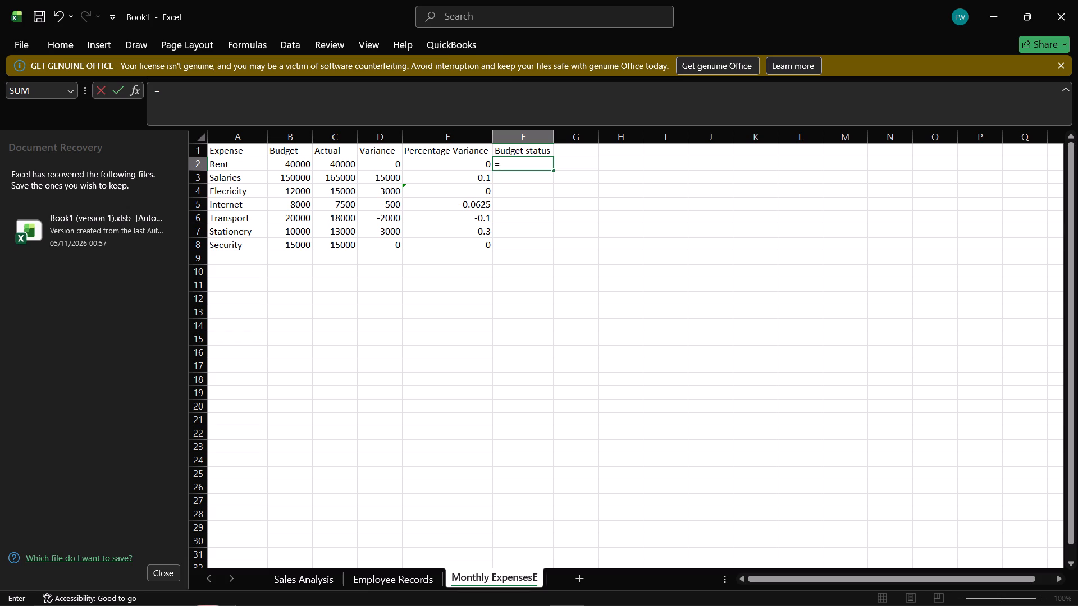
key(i)
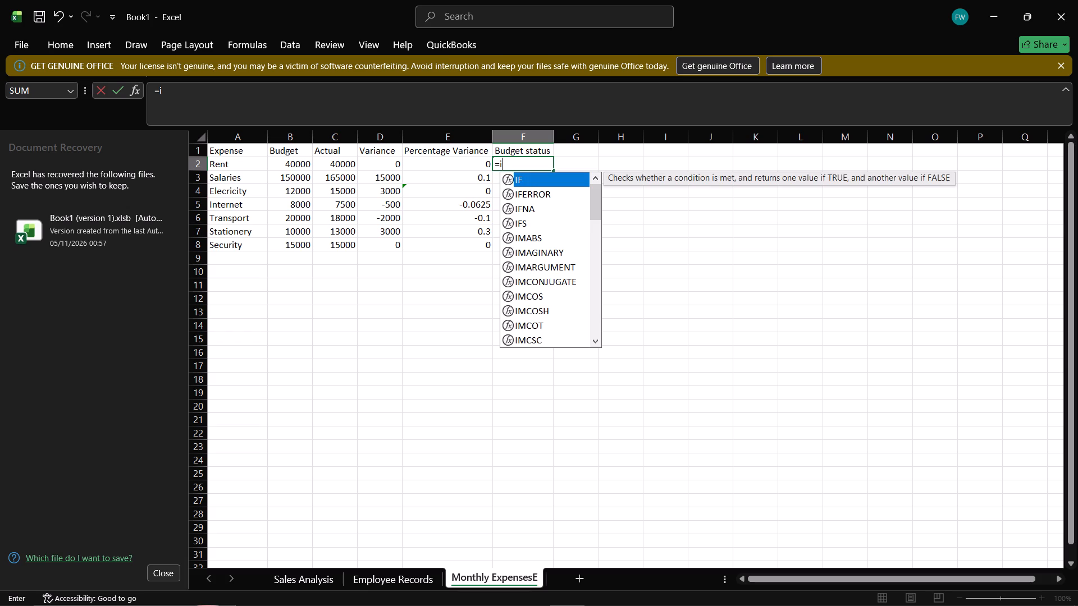
double_click(530, 176)
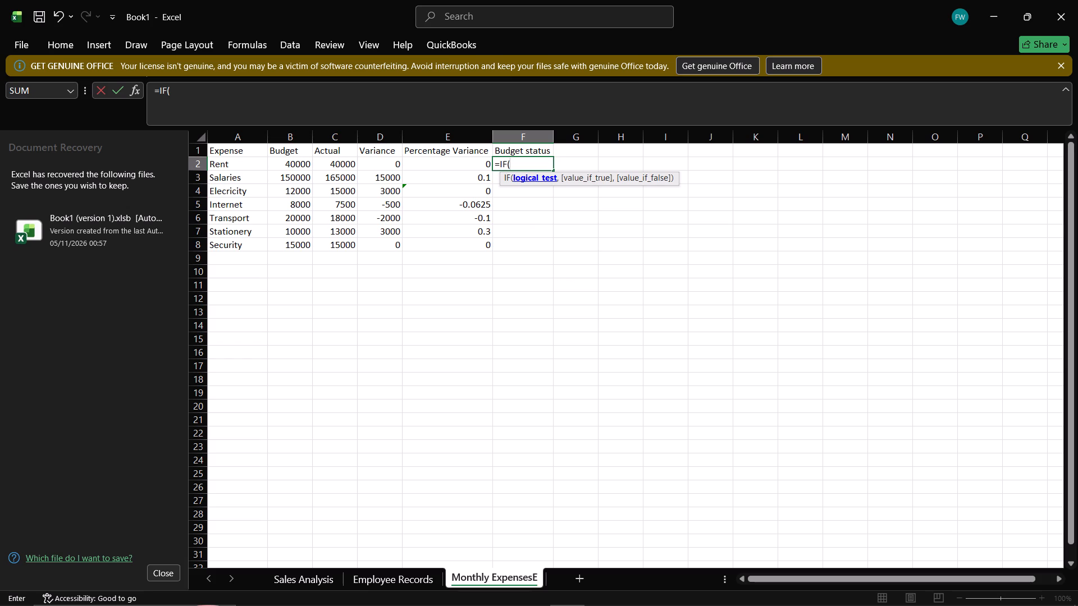
click(341, 162)
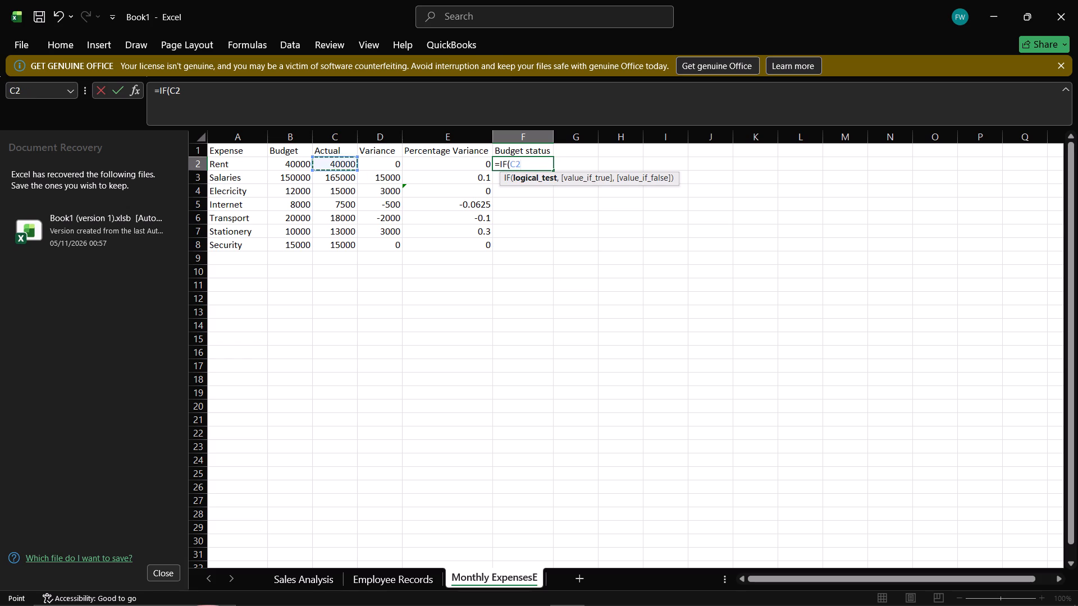
key(shift+greater)
click(282, 167)
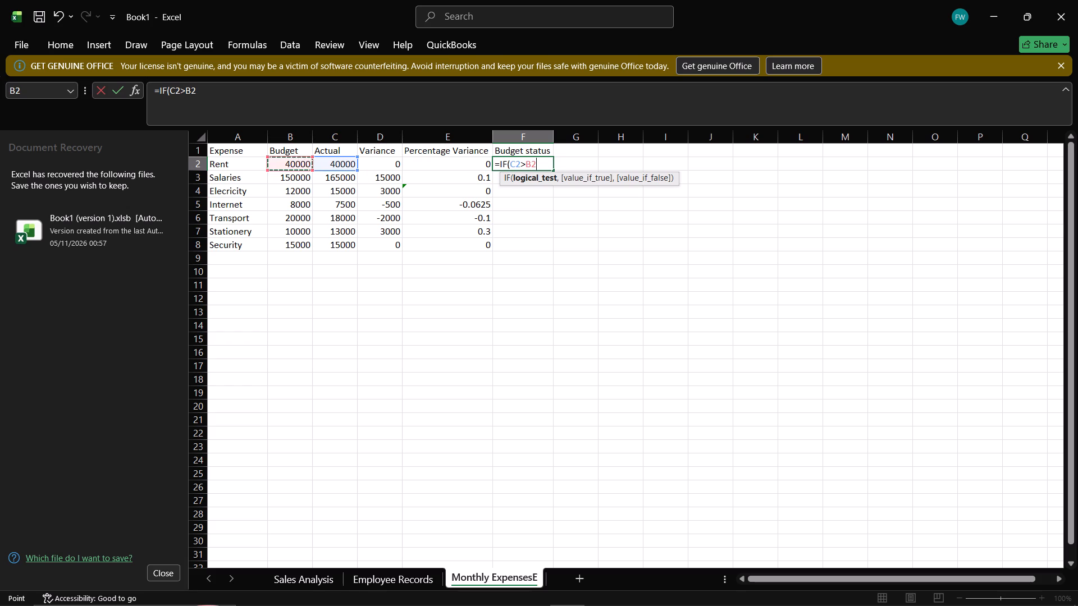
key(comma)
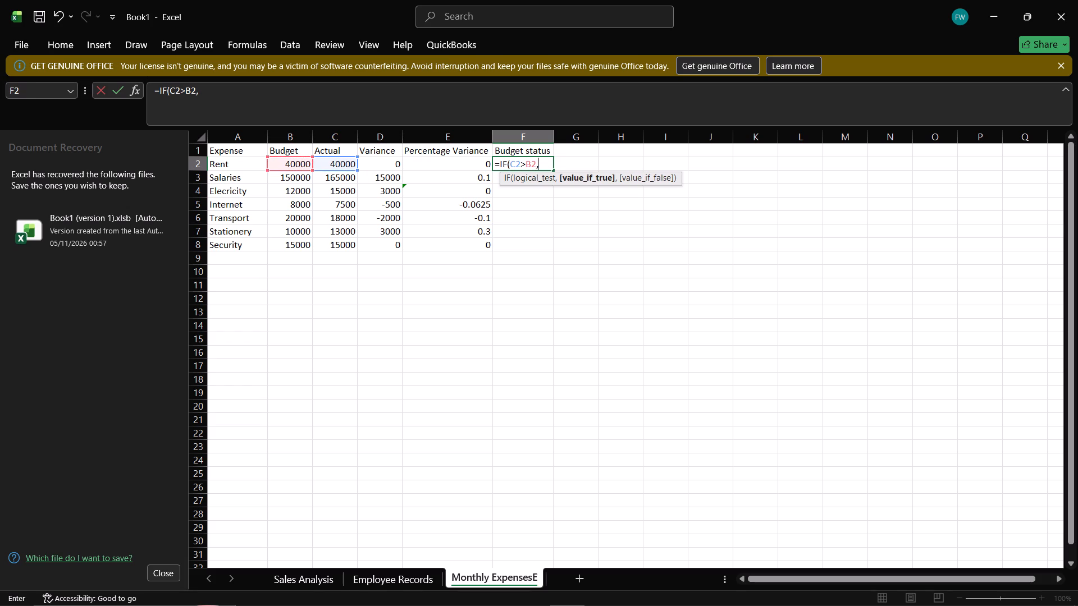
key(o)
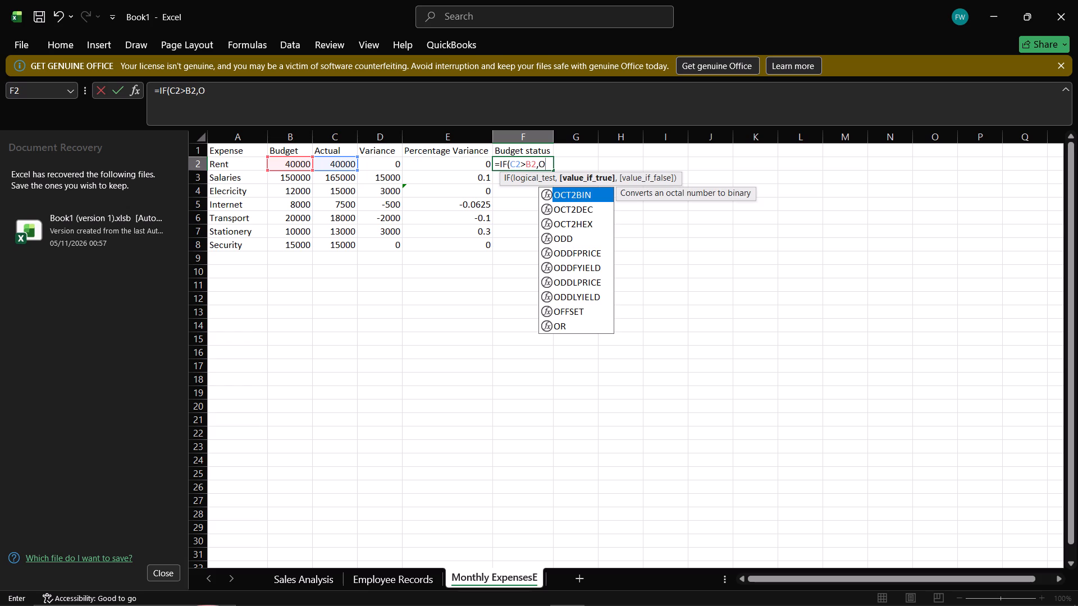
text(VER)
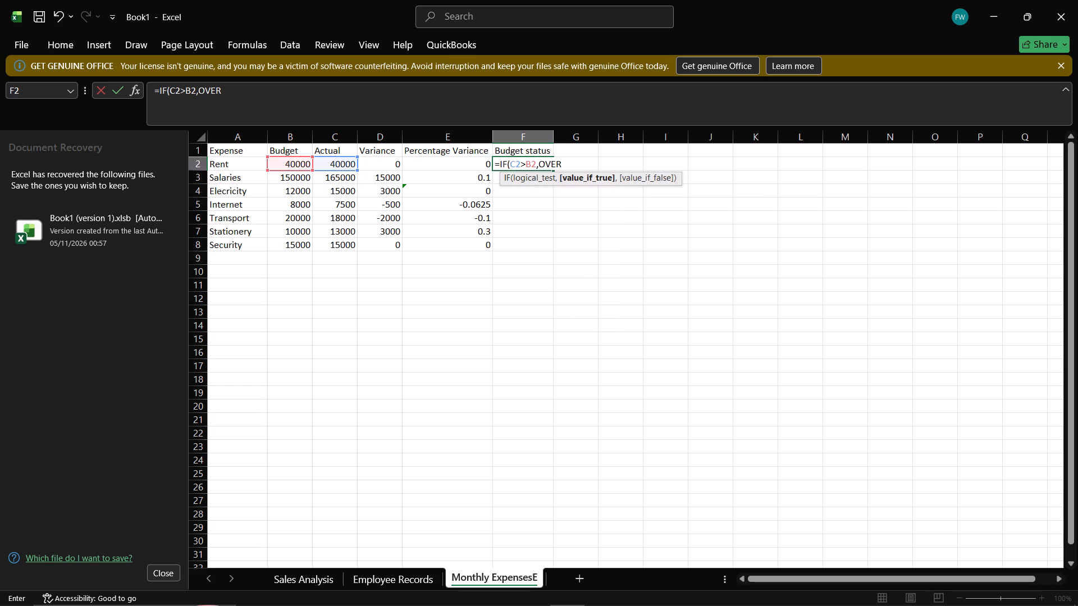
key(space)
text(BU)
key(d)
key(g)
key(e)
key(t)
key(shift+quotedbl)
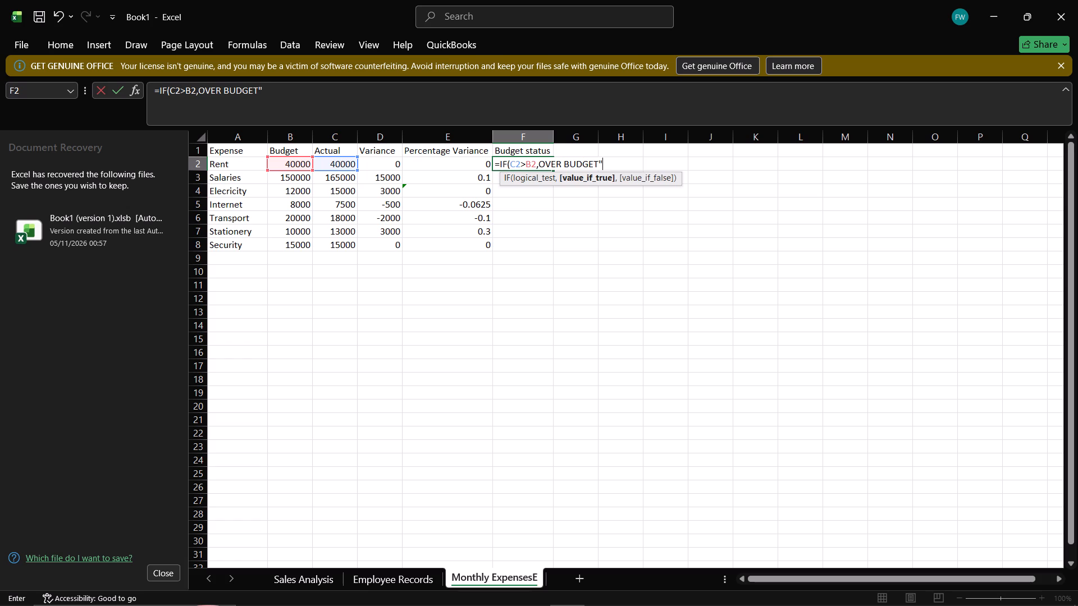
key(period)
key(BackSpace)
key(comma)
key(shift+quotedbl)
key(w)
key(i)
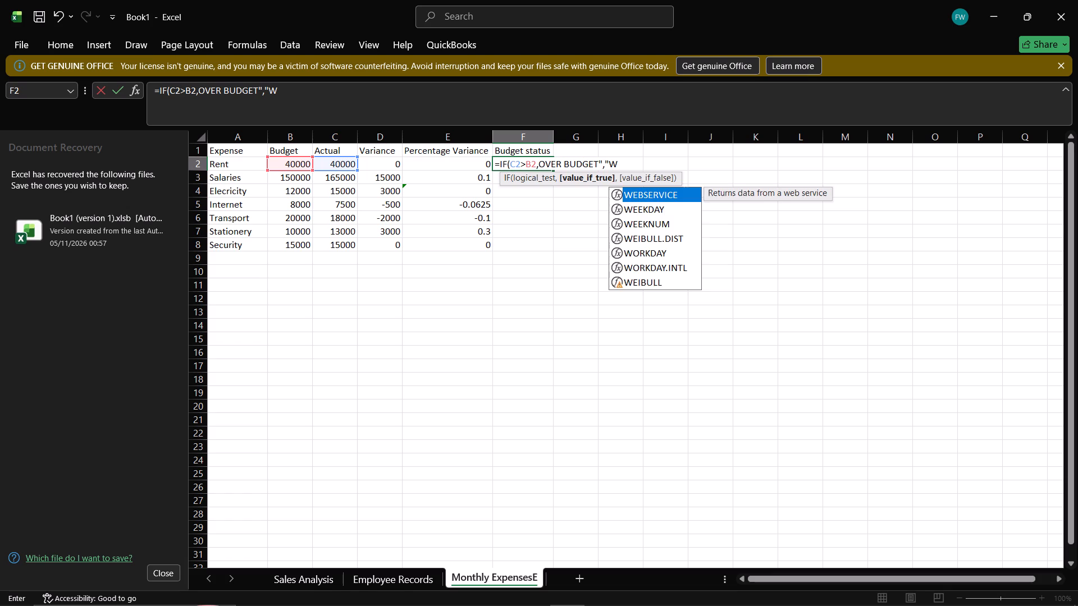
text(THI)
text(N)
key(space)
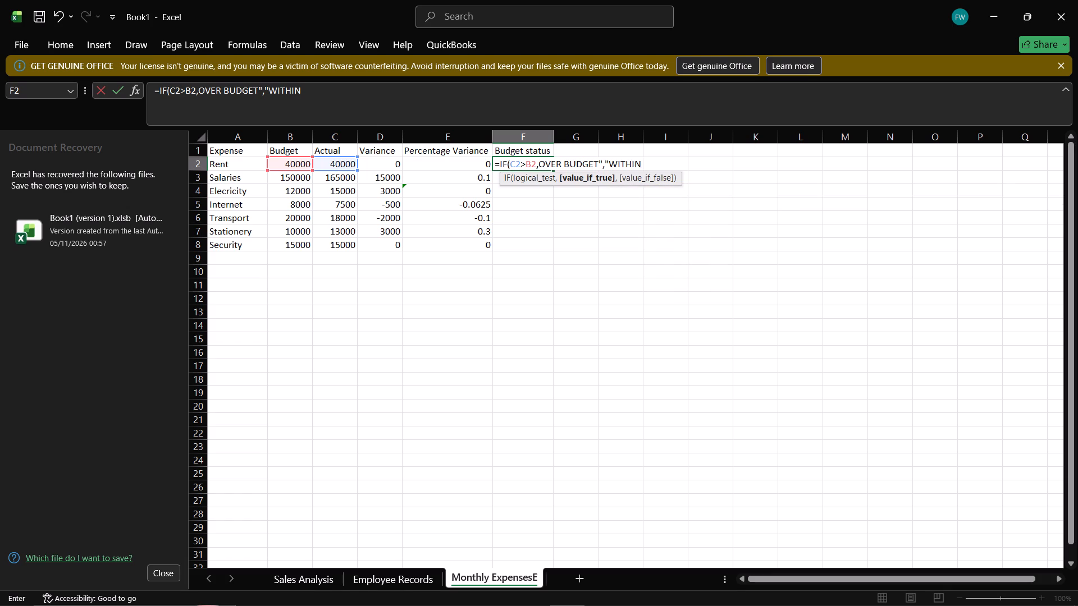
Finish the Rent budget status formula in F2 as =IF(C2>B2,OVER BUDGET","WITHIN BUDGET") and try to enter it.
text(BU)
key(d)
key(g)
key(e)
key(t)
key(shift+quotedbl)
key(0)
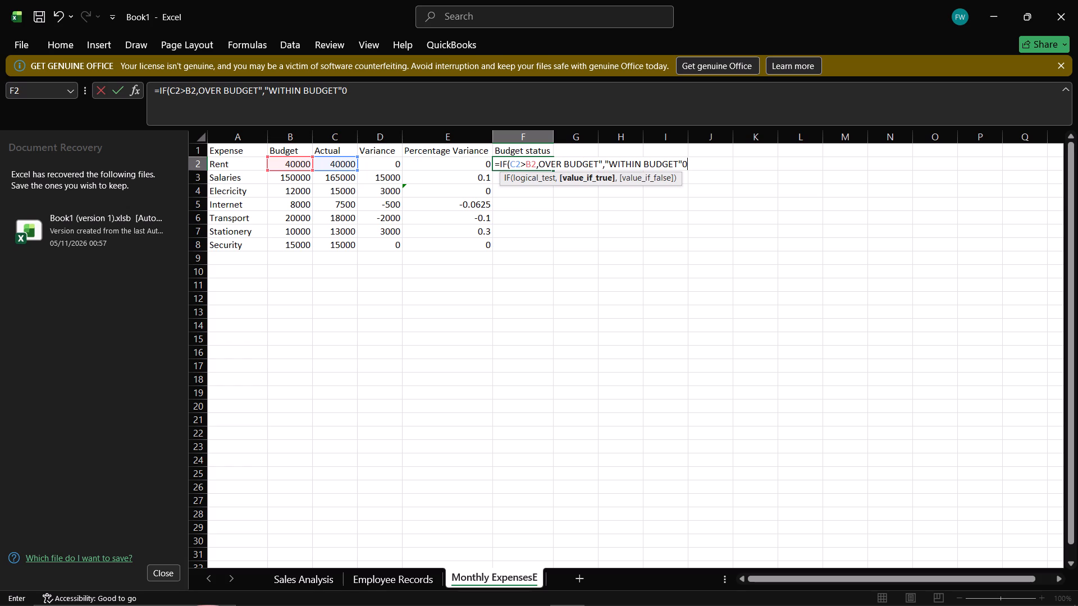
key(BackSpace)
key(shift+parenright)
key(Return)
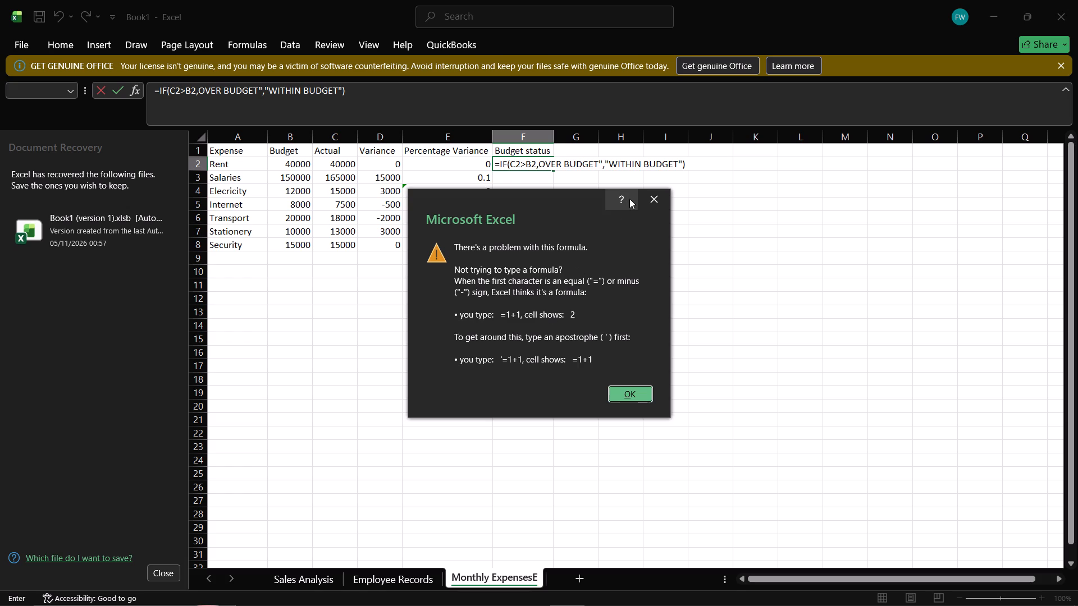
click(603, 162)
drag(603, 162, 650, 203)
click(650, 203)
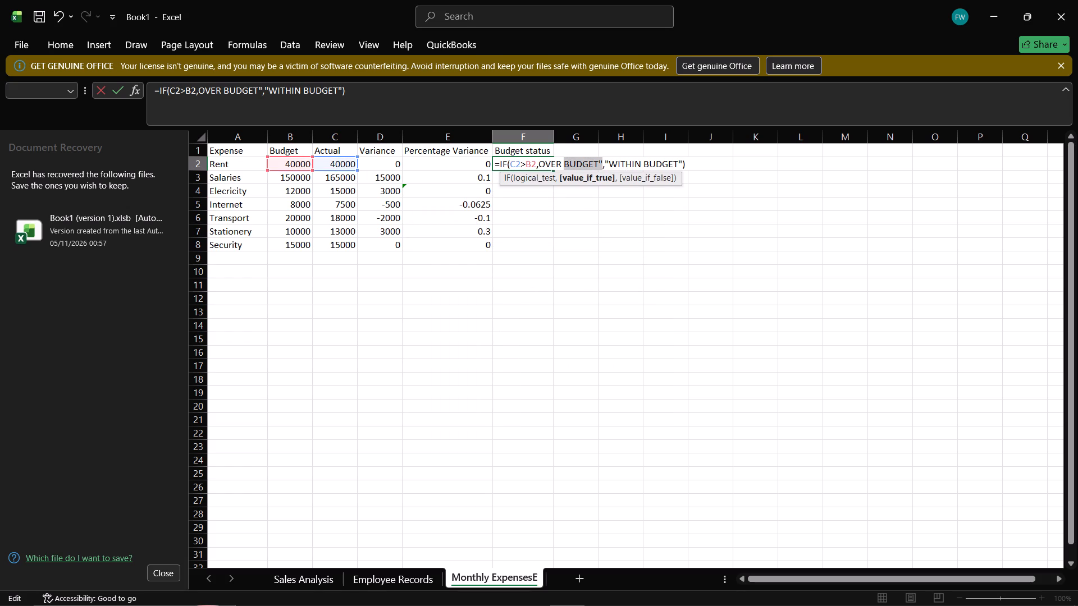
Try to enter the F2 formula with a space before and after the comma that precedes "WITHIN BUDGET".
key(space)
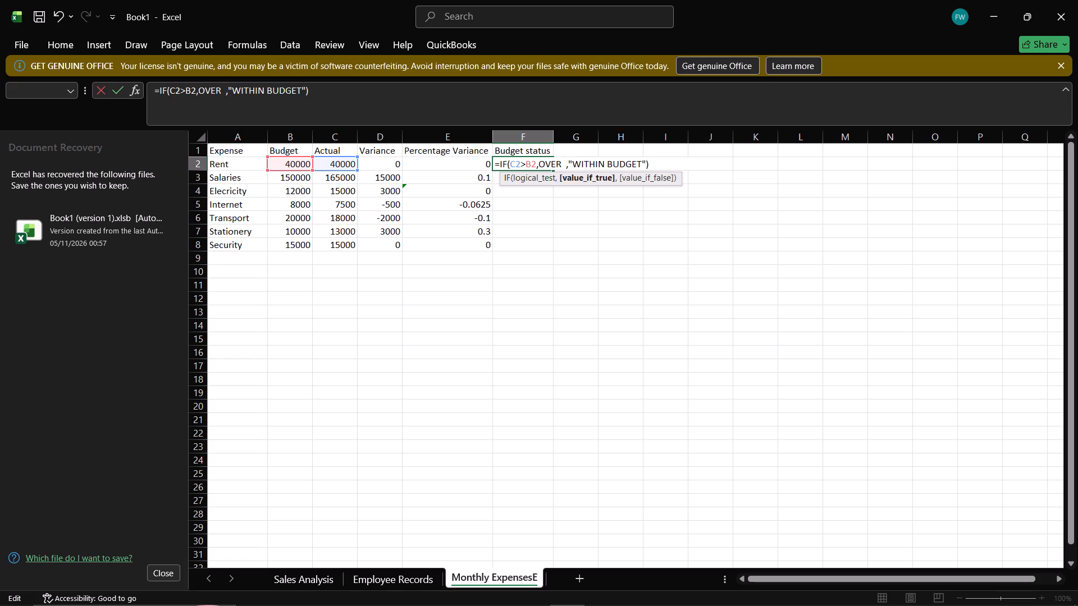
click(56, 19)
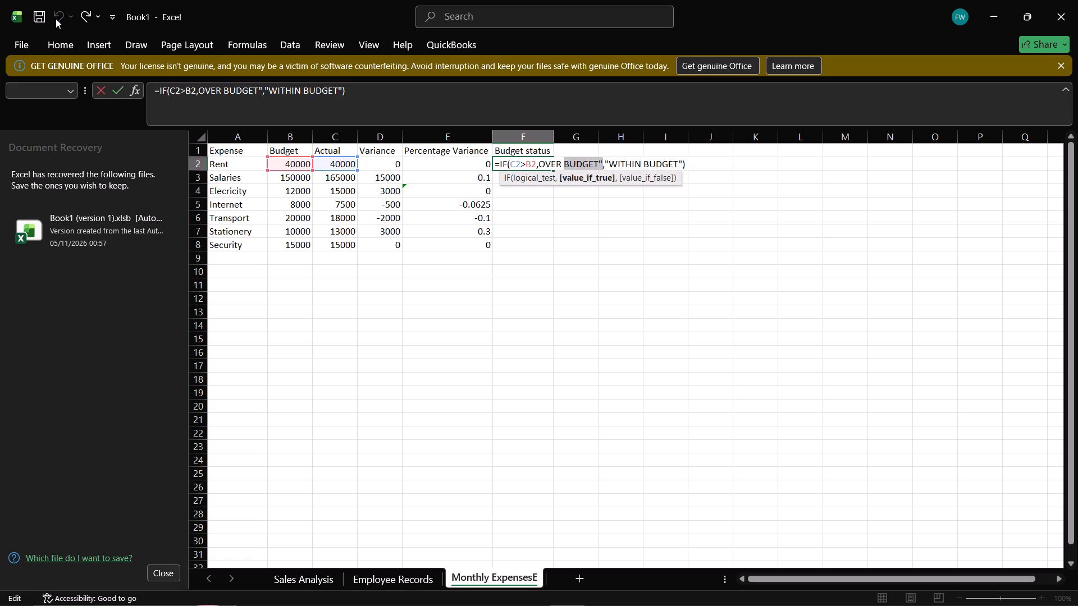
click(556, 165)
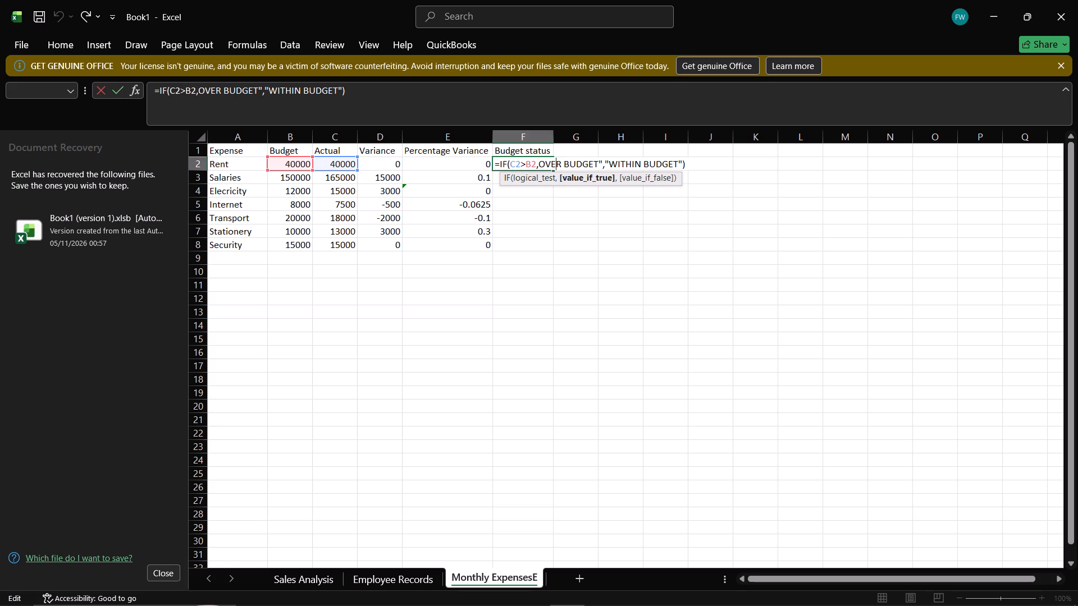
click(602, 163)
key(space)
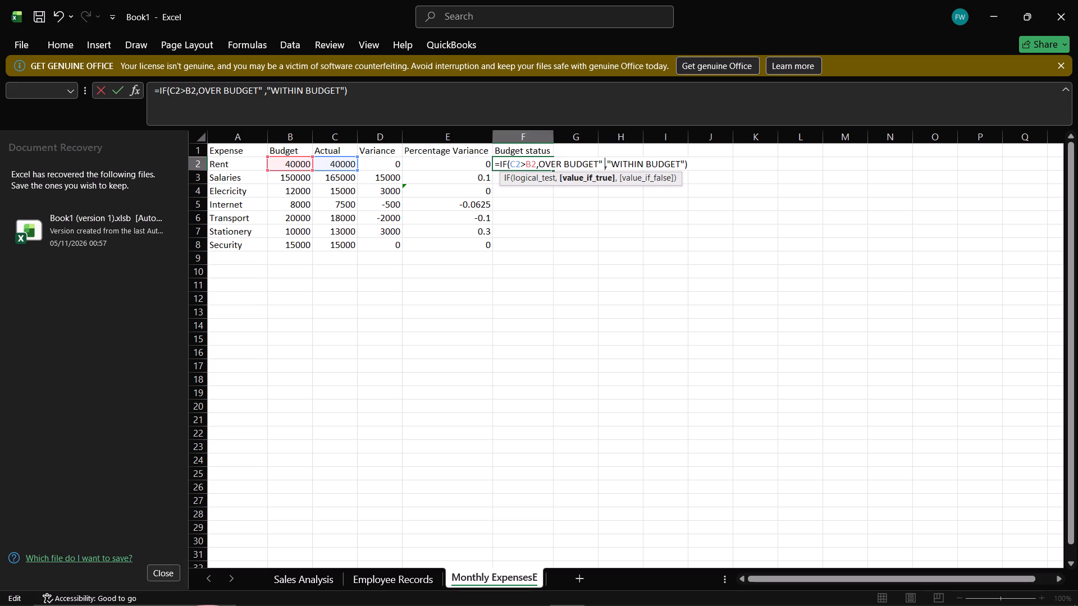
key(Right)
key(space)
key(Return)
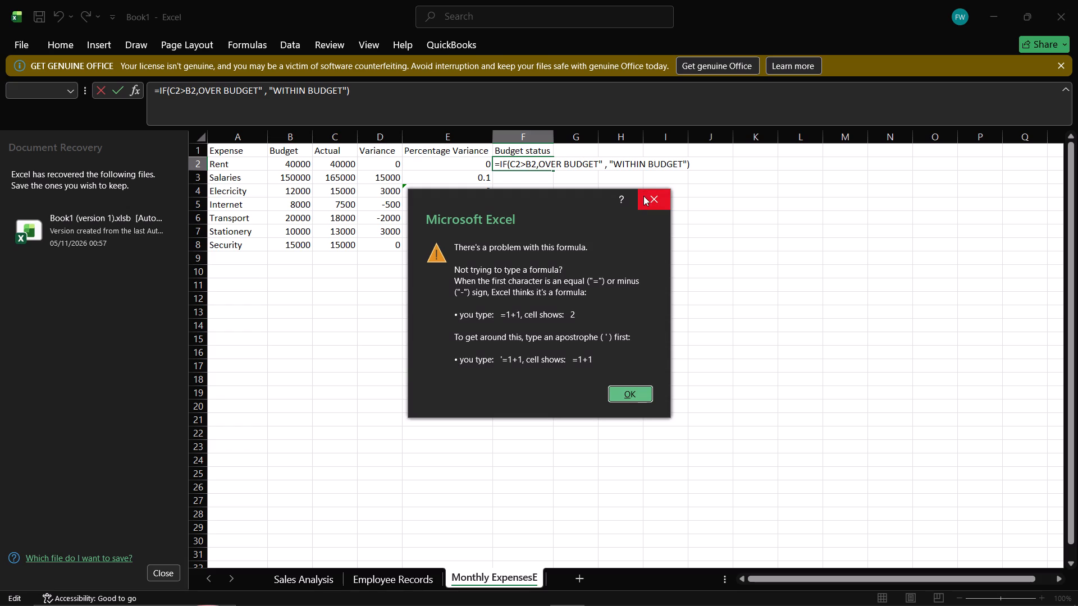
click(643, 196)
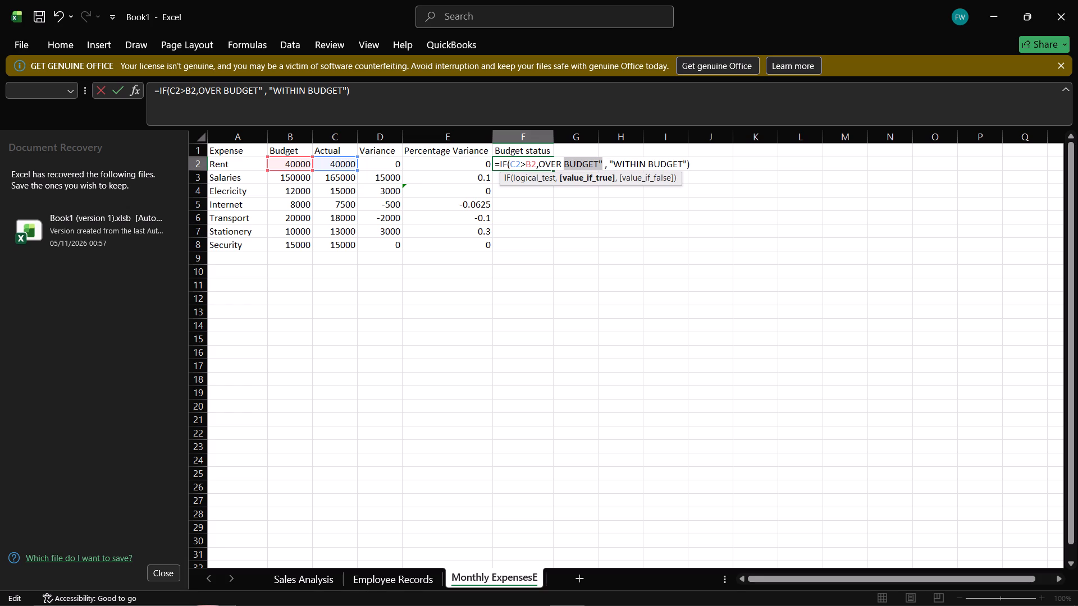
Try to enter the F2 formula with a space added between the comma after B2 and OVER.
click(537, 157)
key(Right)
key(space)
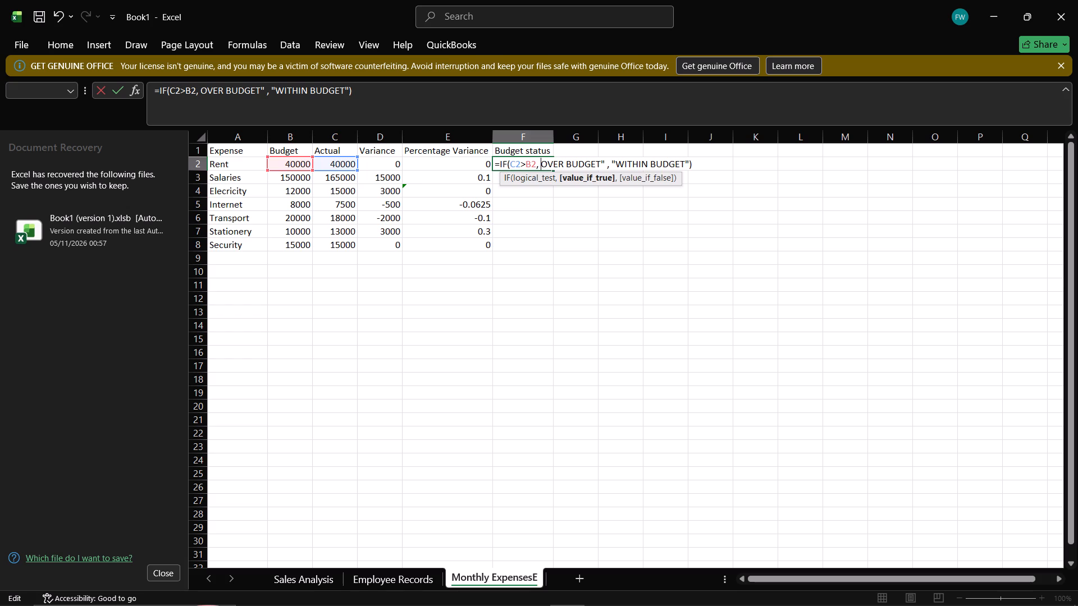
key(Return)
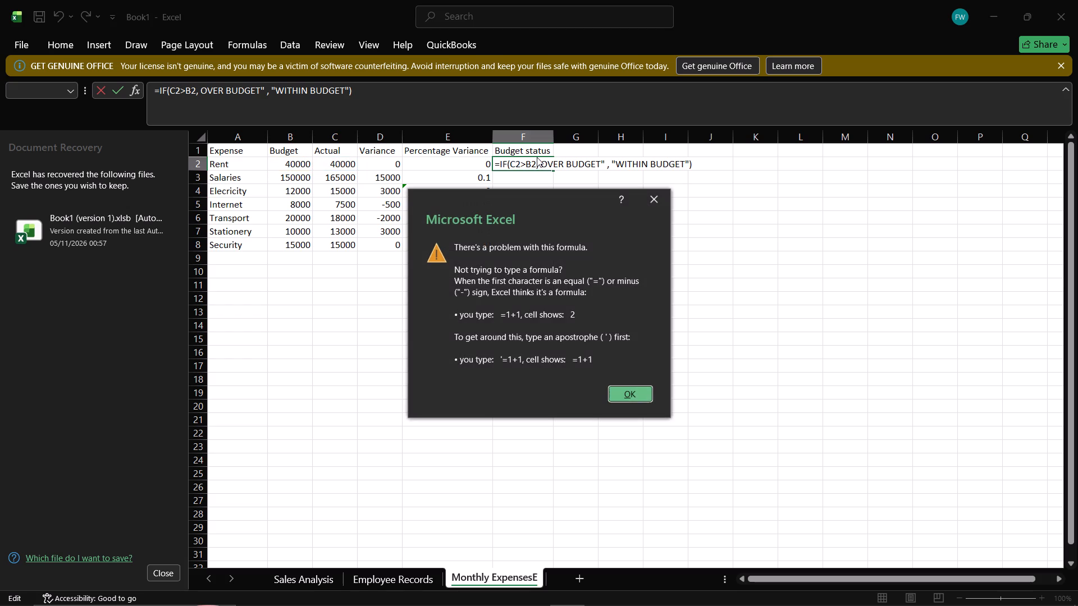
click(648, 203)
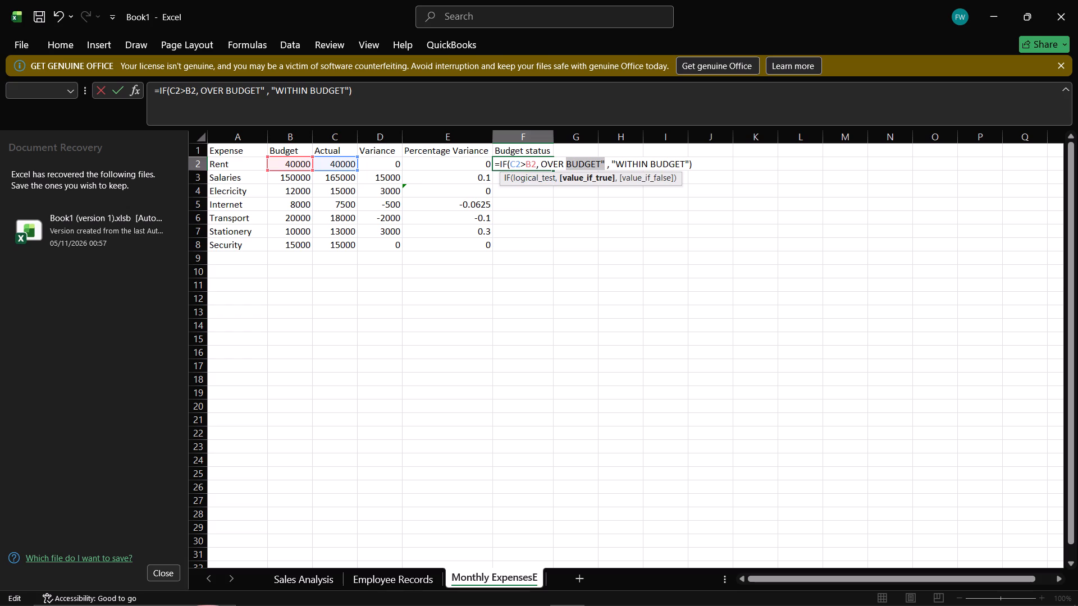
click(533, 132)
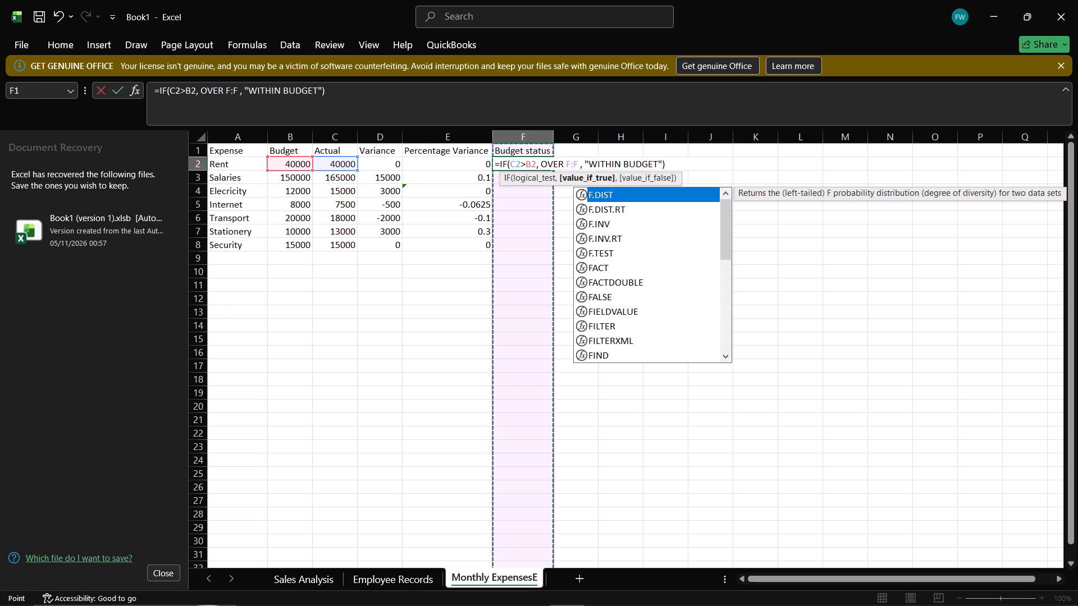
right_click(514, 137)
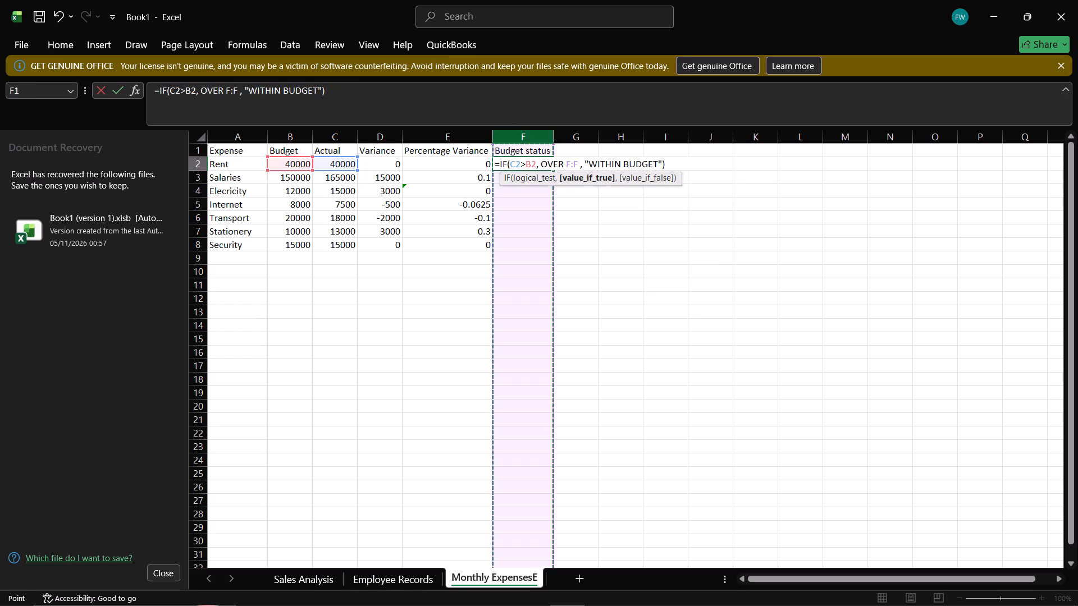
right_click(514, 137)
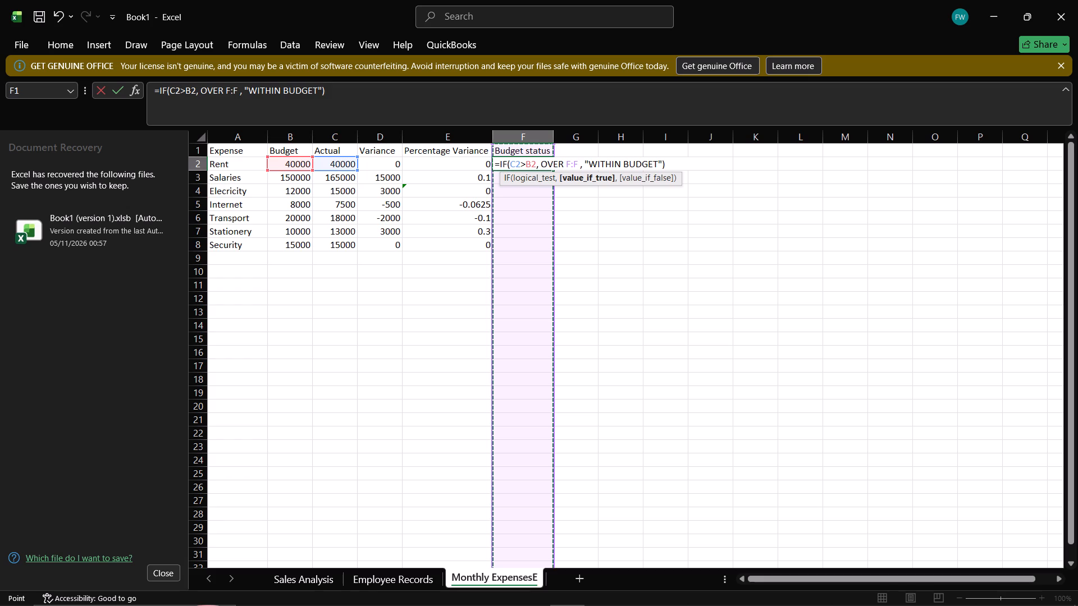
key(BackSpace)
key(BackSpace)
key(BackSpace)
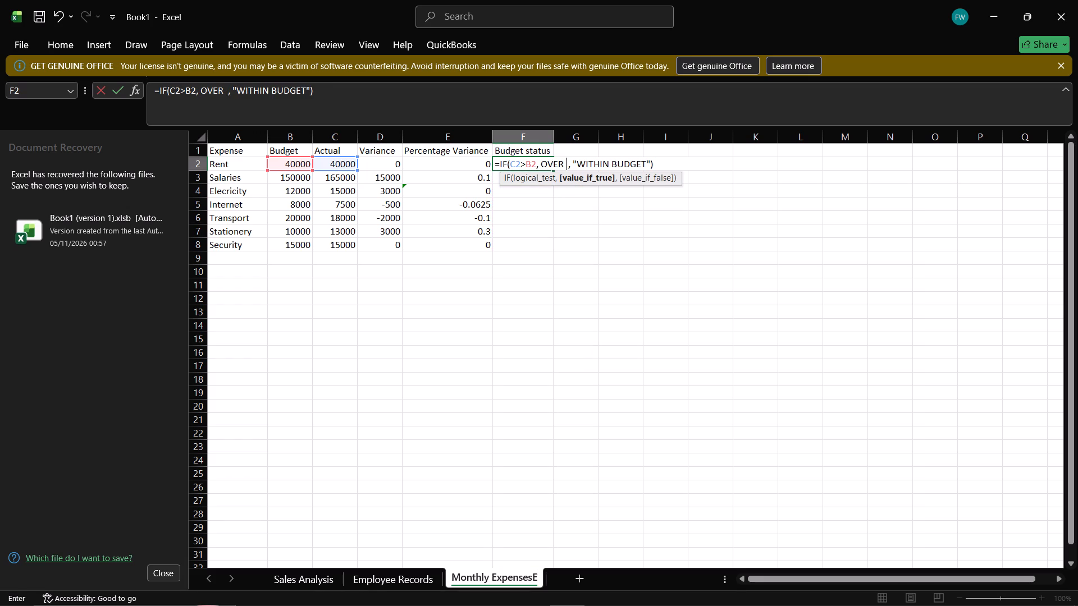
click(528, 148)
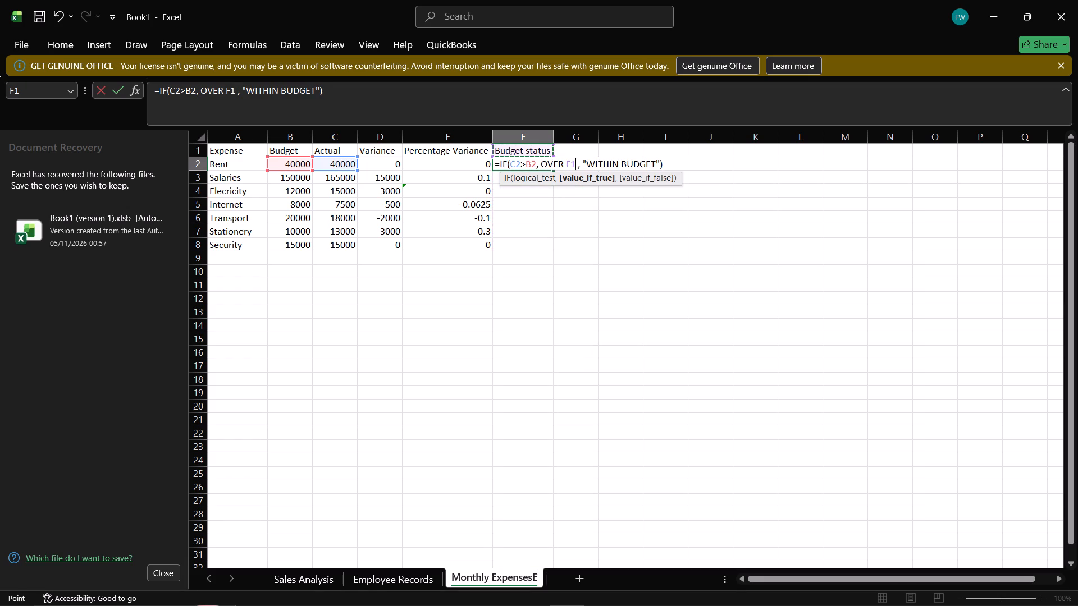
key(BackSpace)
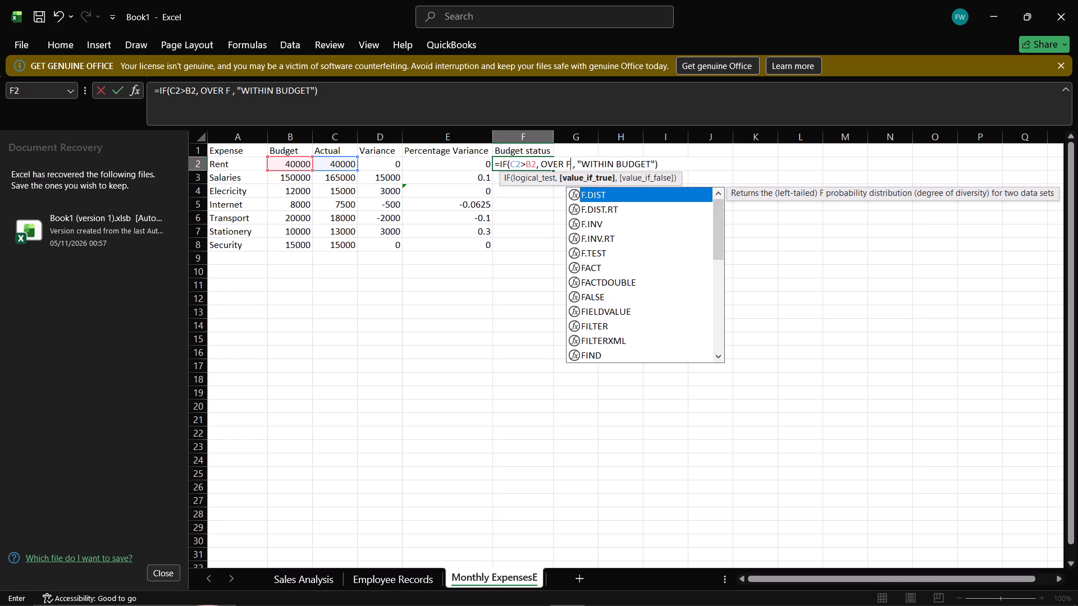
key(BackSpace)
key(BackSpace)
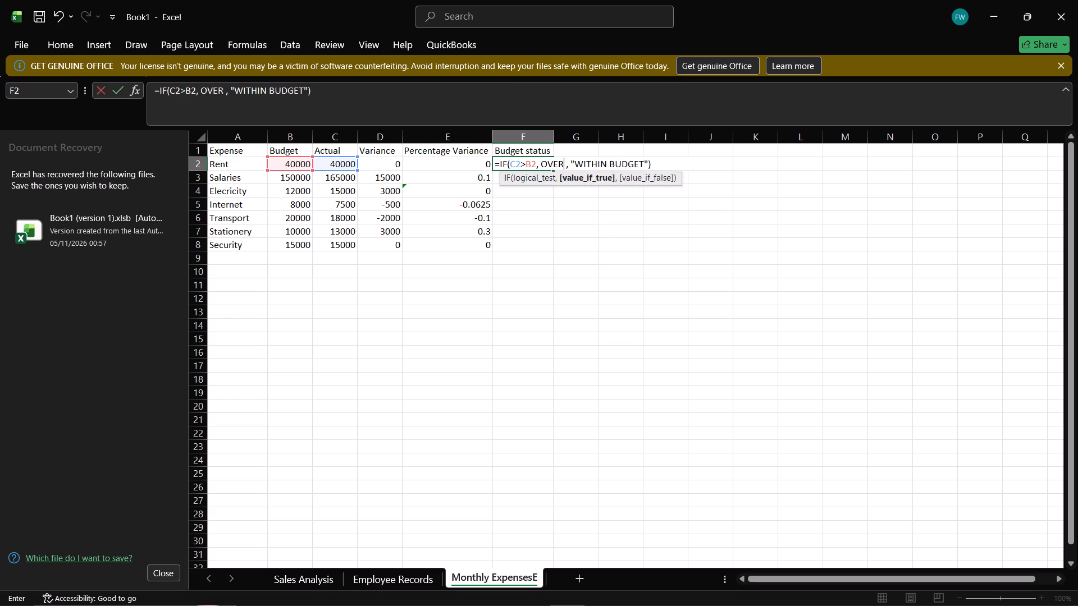
Clear the budget status column by deleting the IF formula in F2 and the "Budget status" header in F1.
click(522, 163)
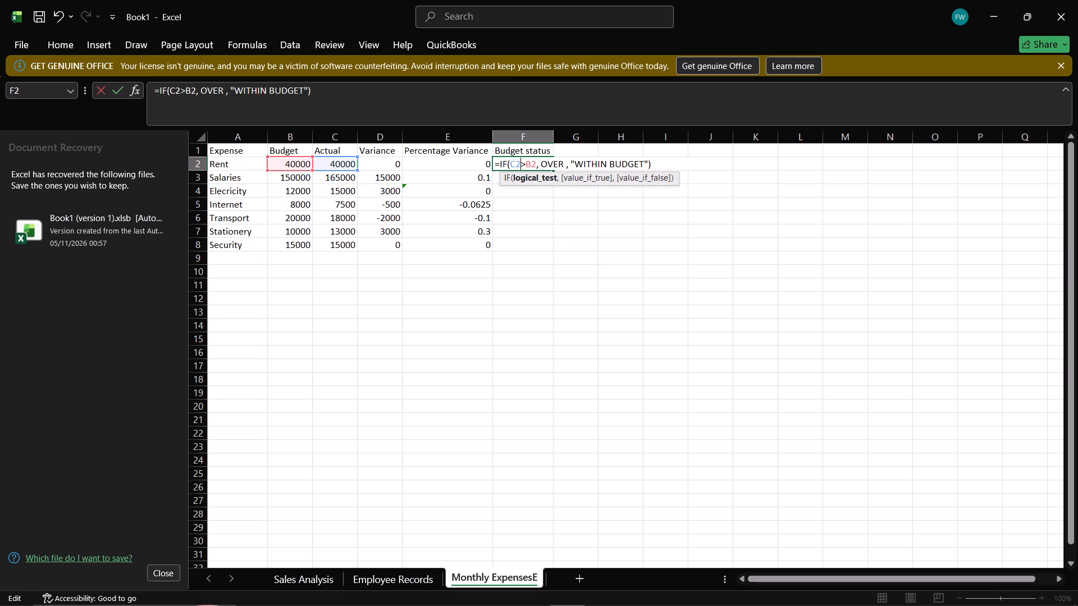
double_click(604, 163)
double_click(604, 163)
drag(604, 163, 595, 163)
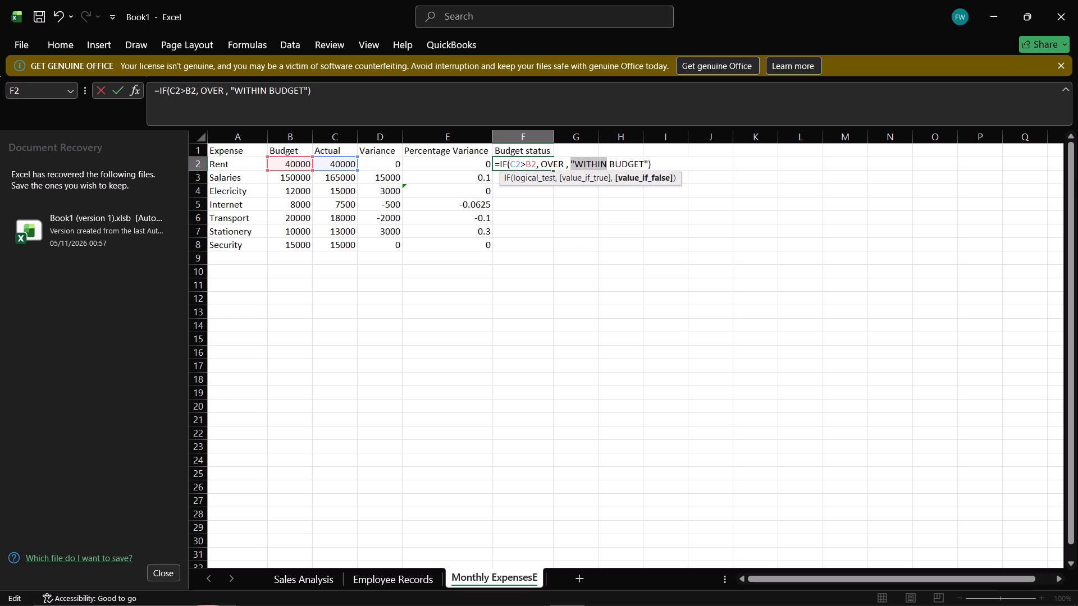
drag(595, 163, 497, 163)
key(BackSpace)
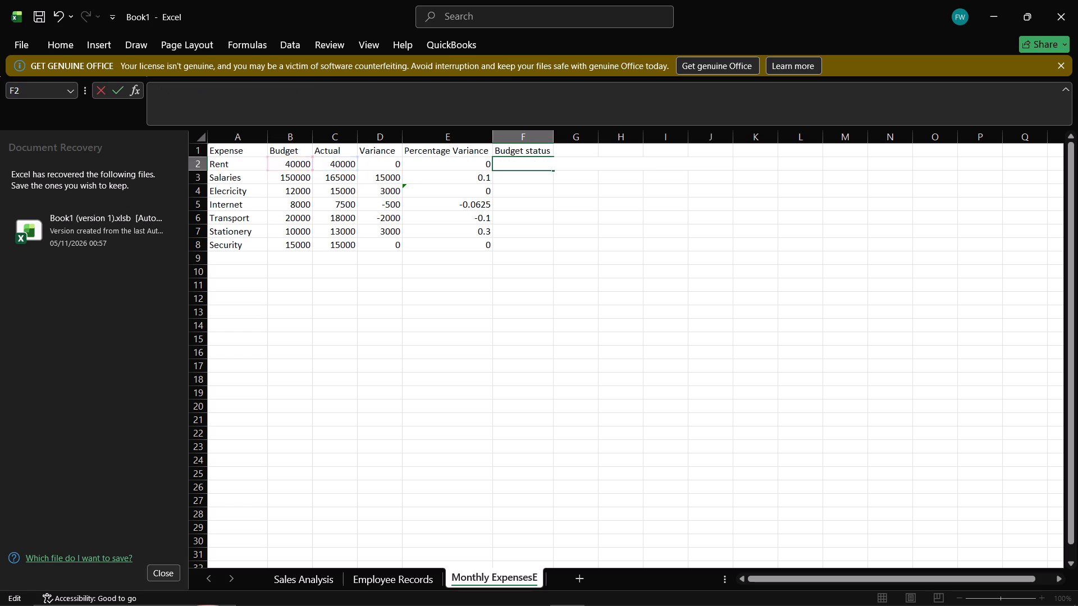
click(524, 150)
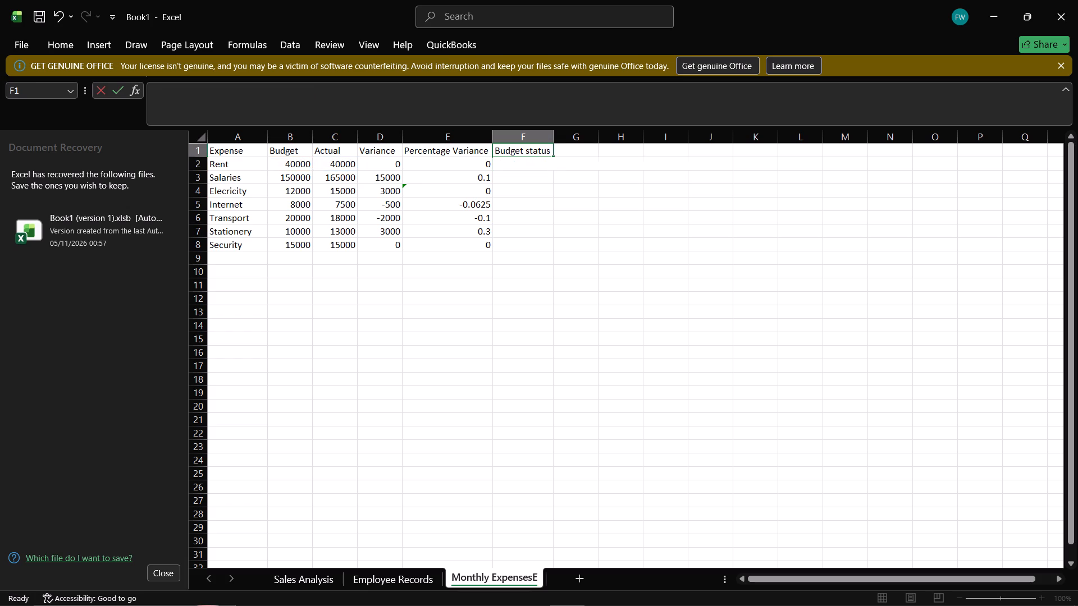
key(BackSpace)
Bring up the formula functions for cell B9, directly below the Budget amounts.
click(298, 257)
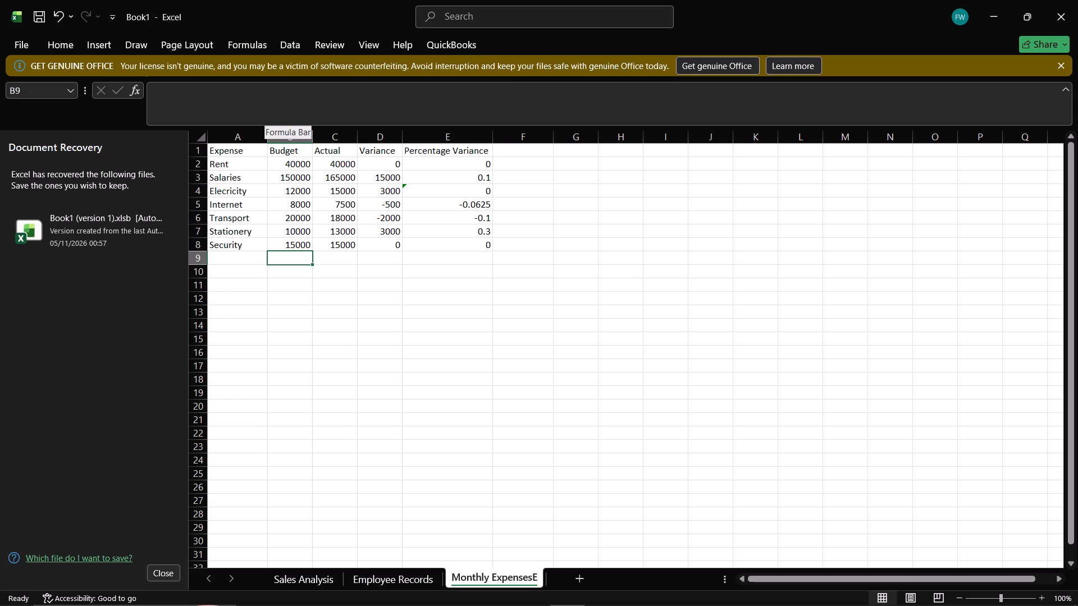
click(242, 43)
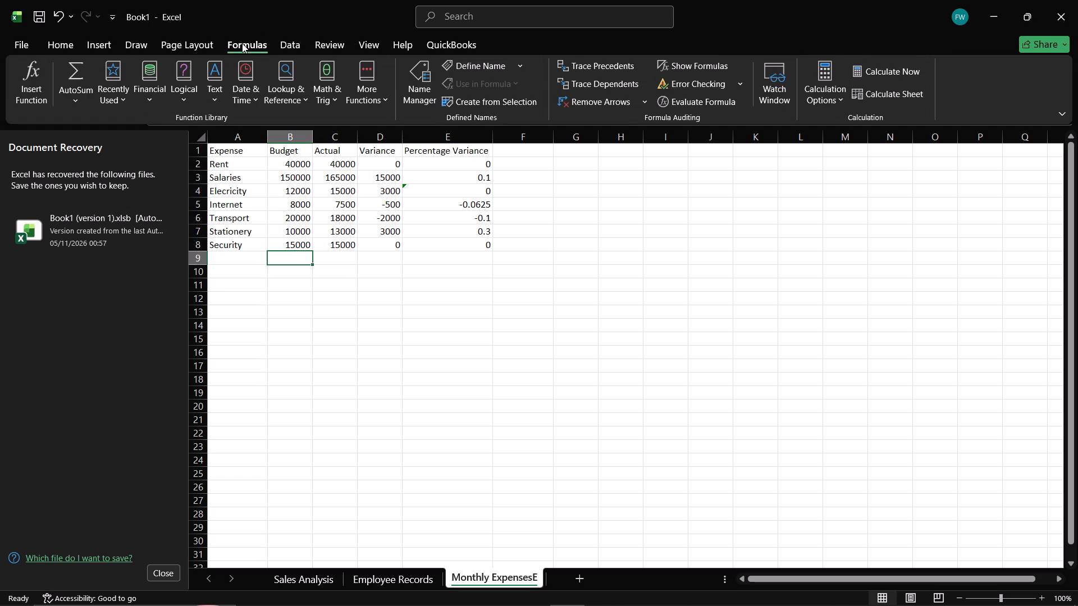
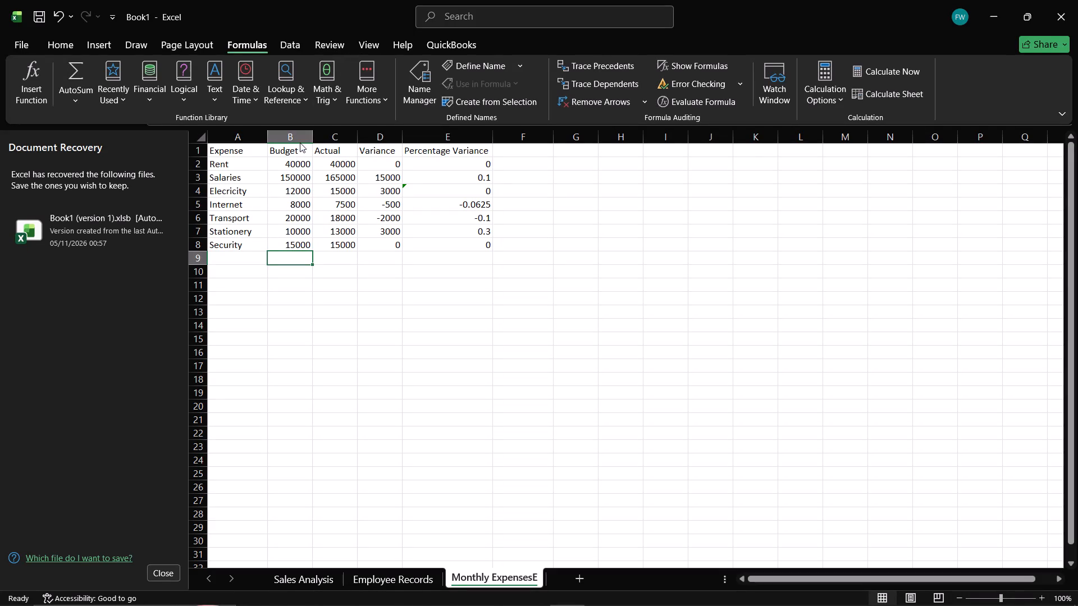
Total the Budget amounts in B9 with AutoSum.
click(74, 68)
key(Return)
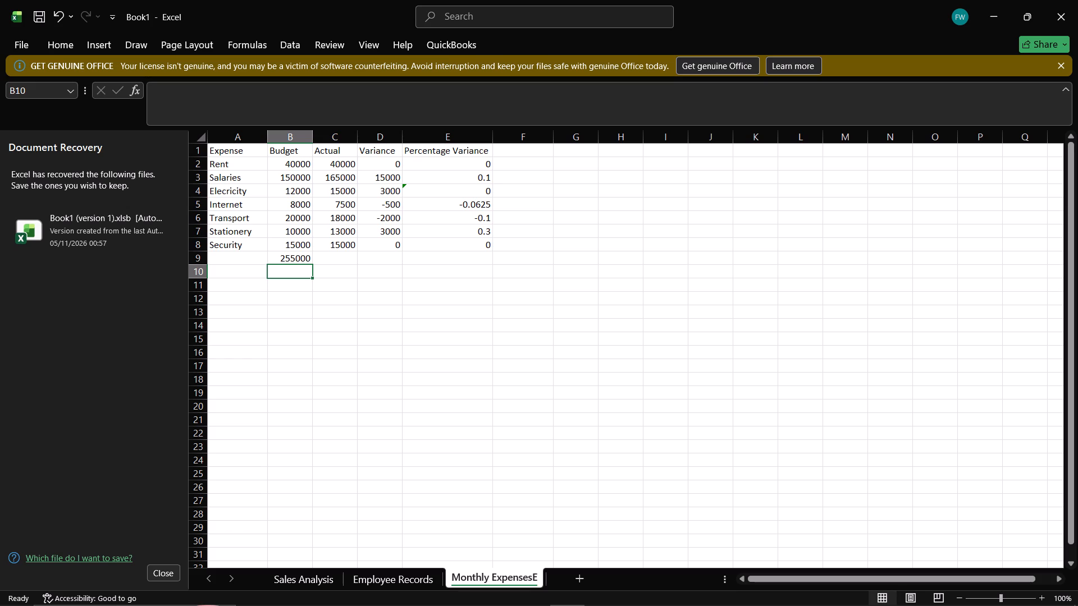
Total the Actual amounts C2:C8 in C9, directly below the Actual column, with AutoSum.
click(338, 140)
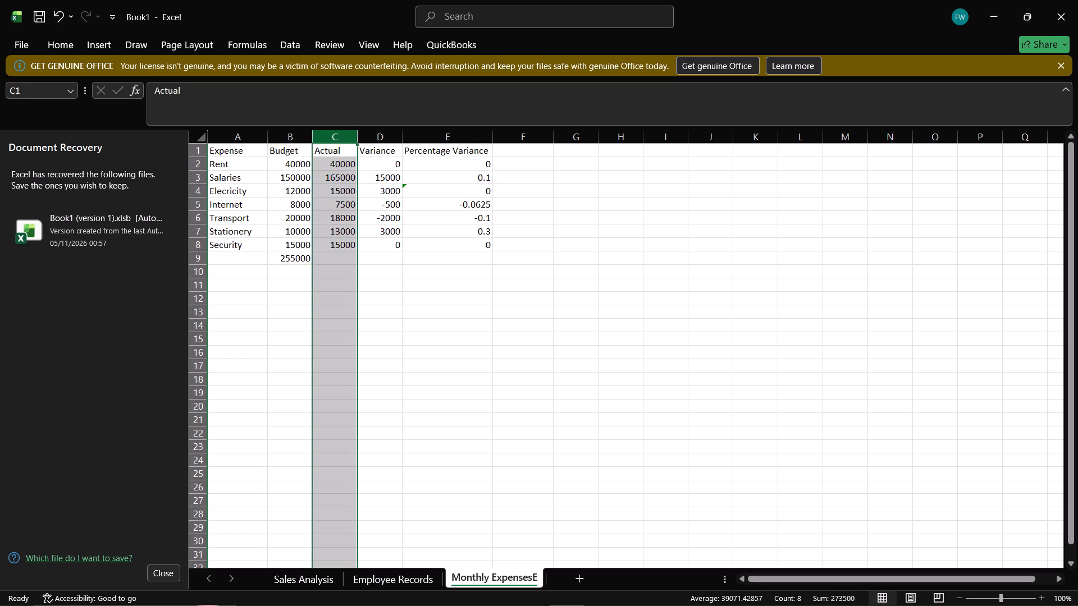
click(335, 258)
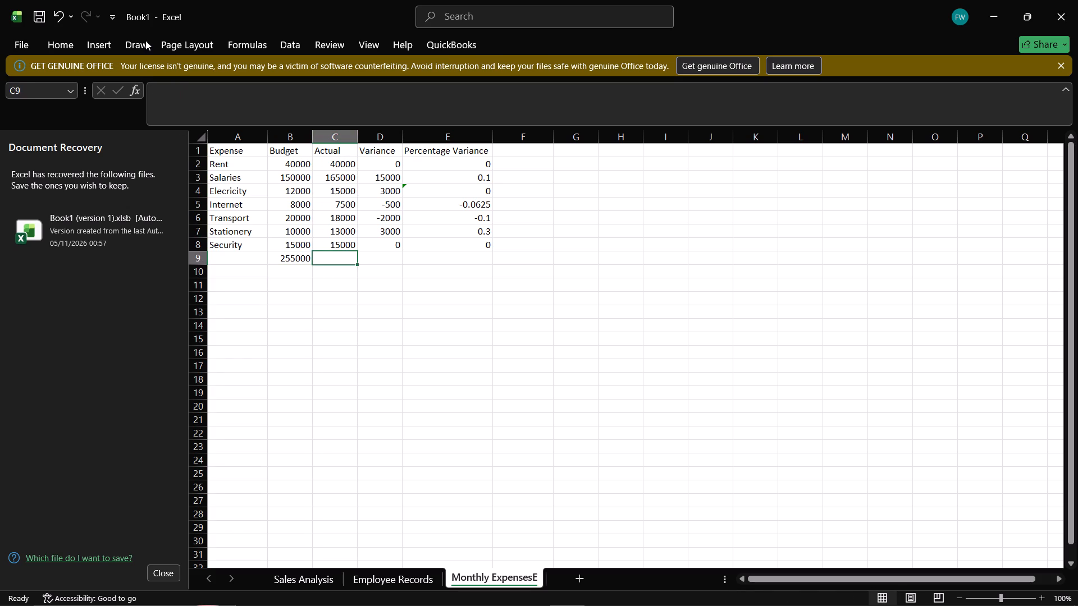
click(229, 42)
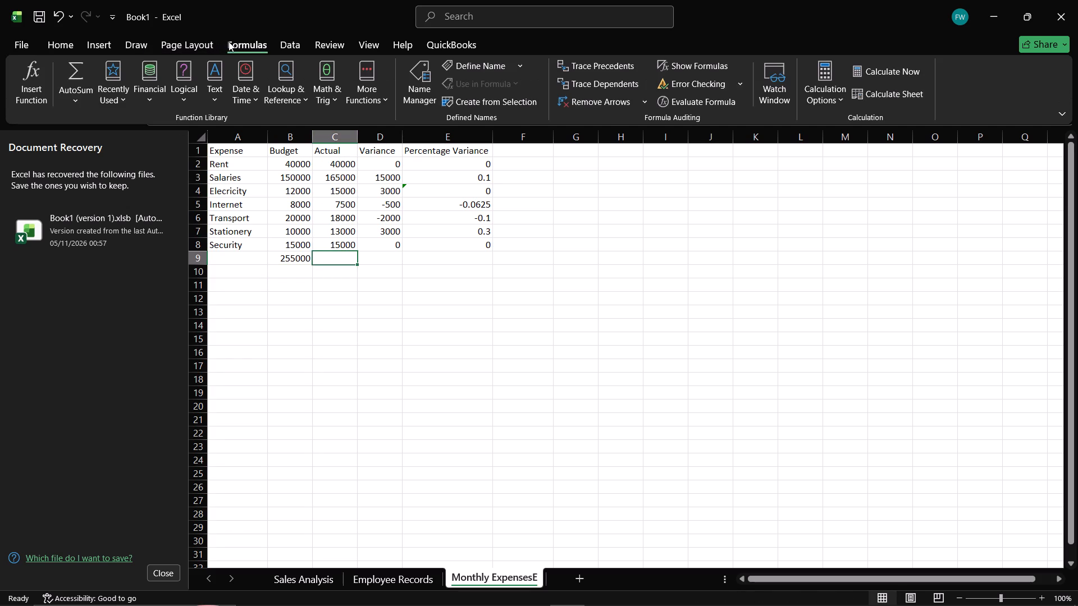
click(70, 66)
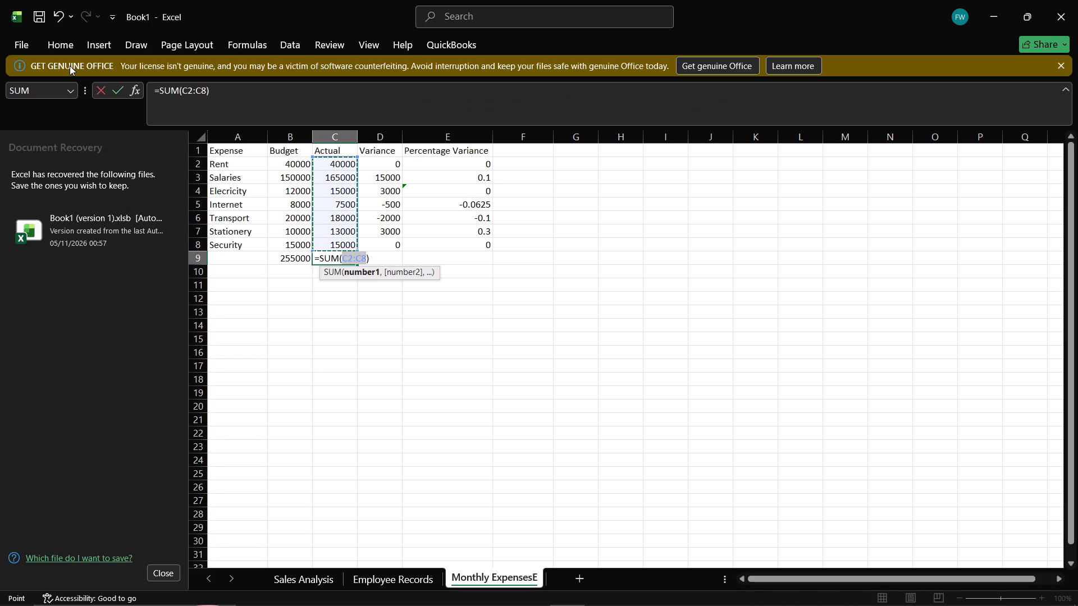
key(Return)
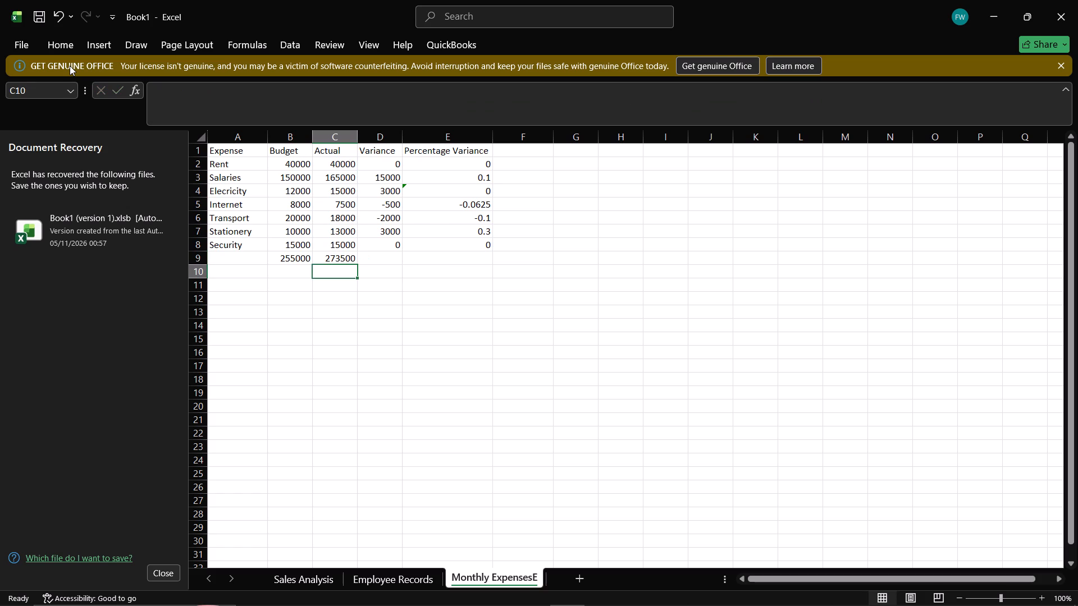
Enter an AVERAGE formula over D2:D8 in cell D9, directly below the Variance values.
click(369, 261)
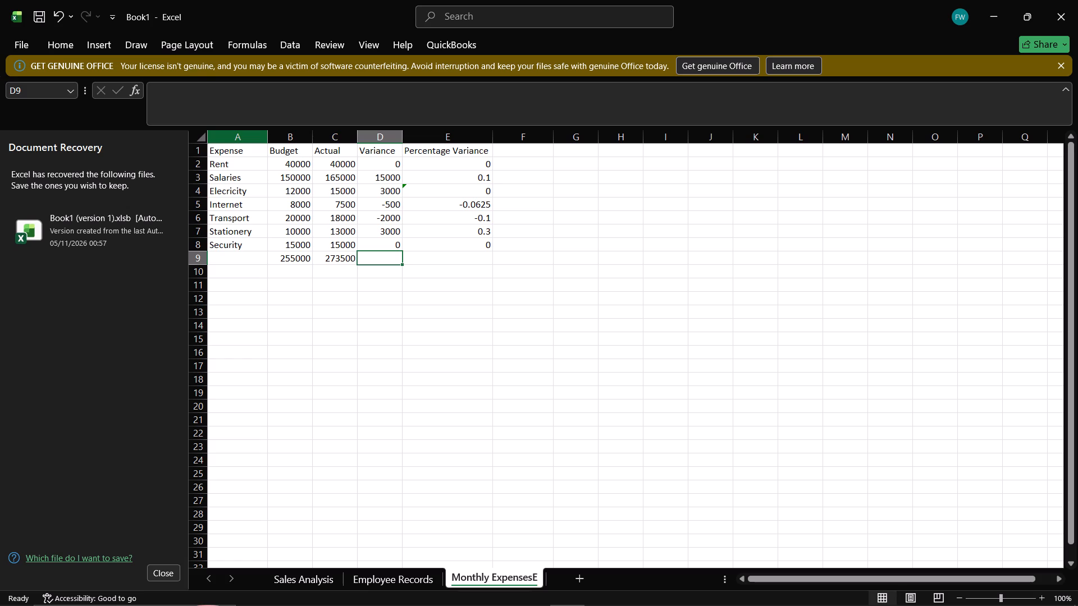
click(440, 256)
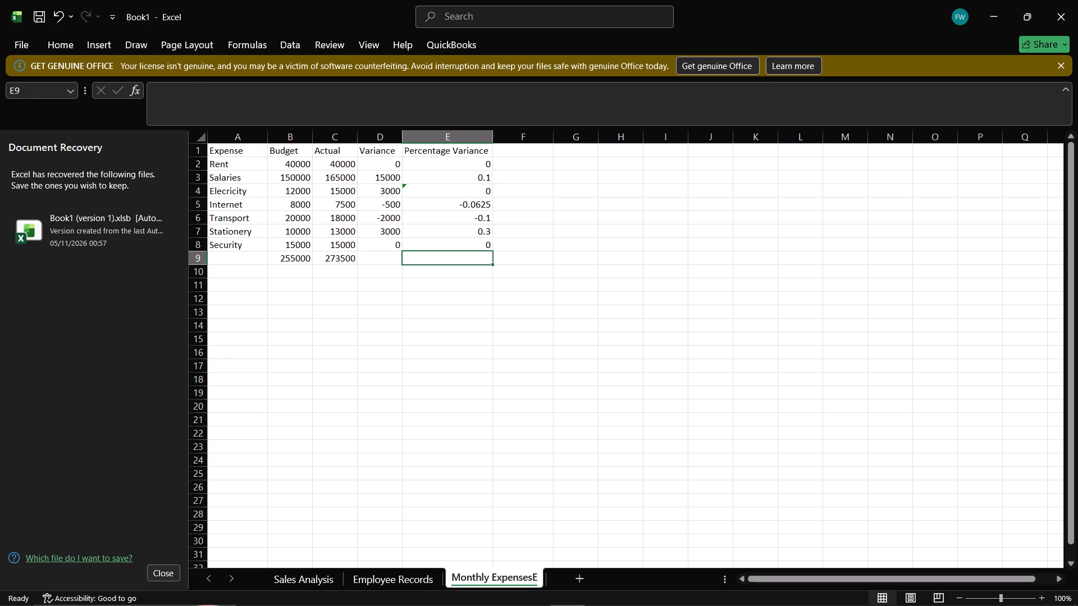
click(379, 259)
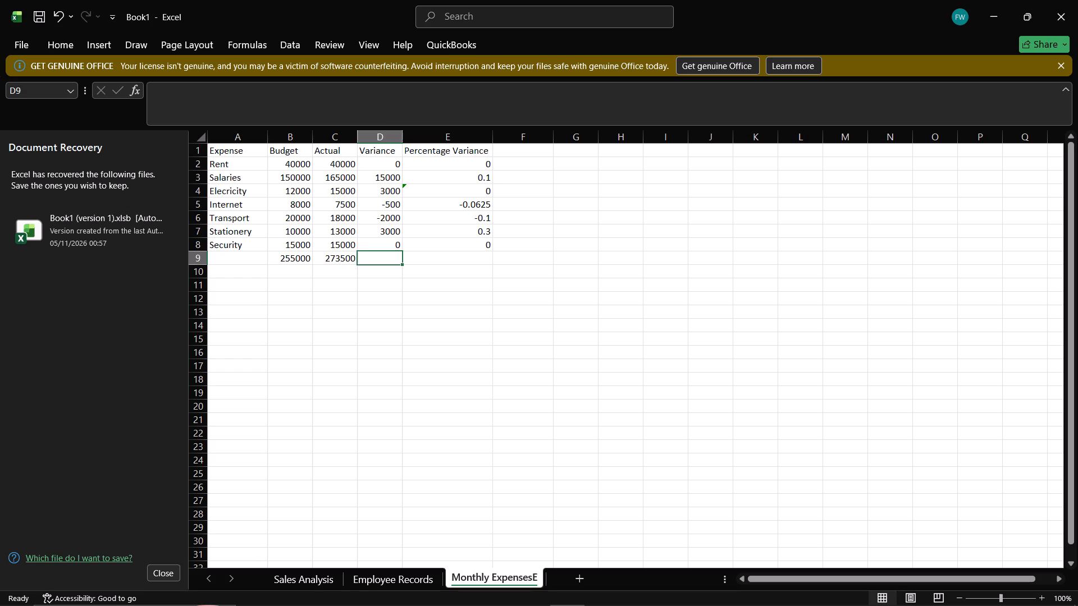
key(equal)
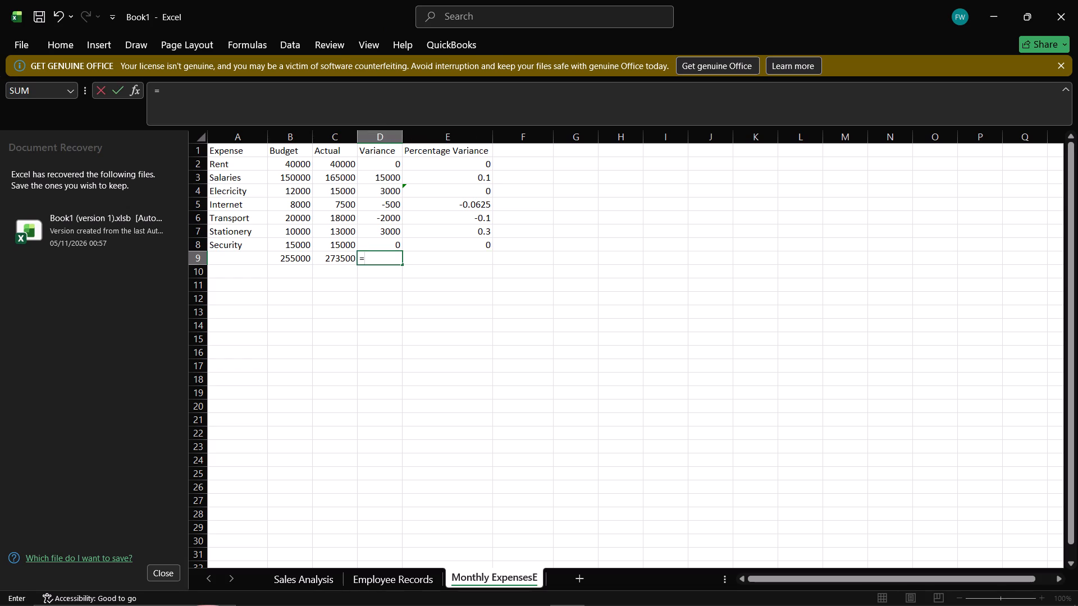
text(AV)
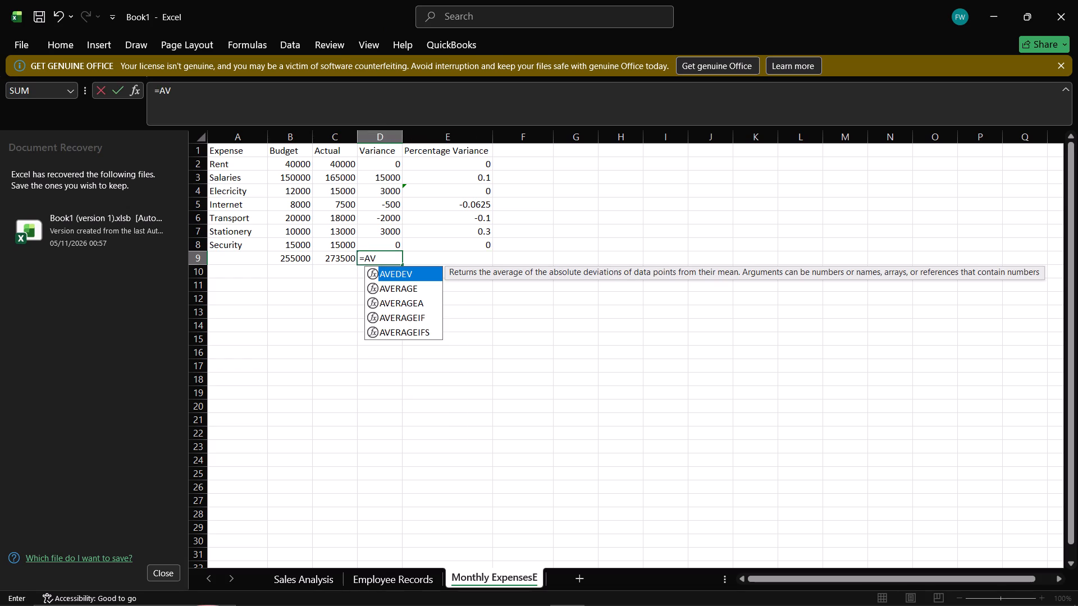
click(400, 290)
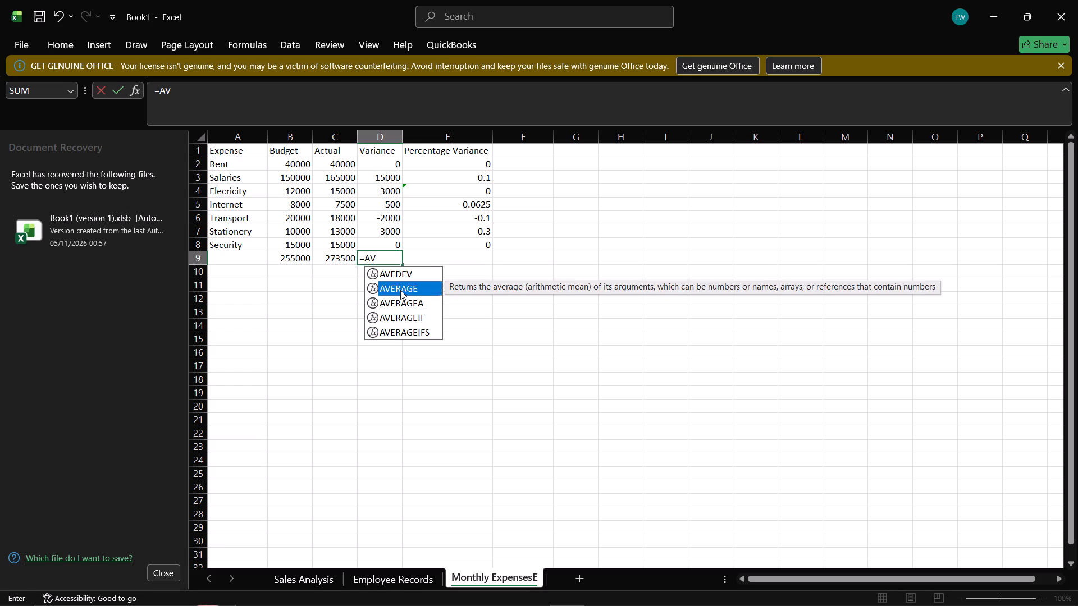
triple_click(400, 290)
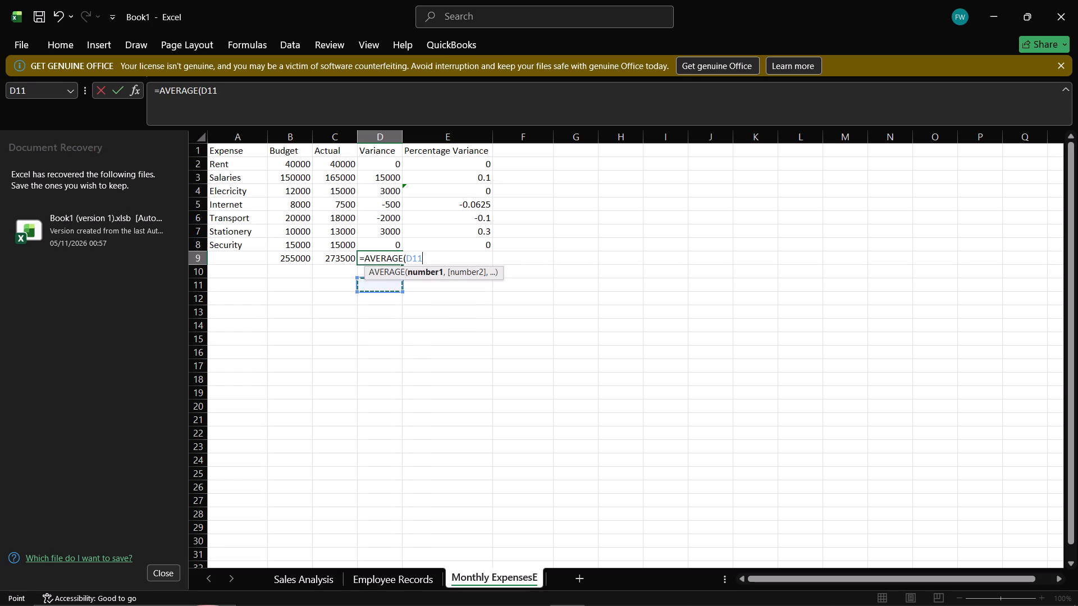
click(386, 165)
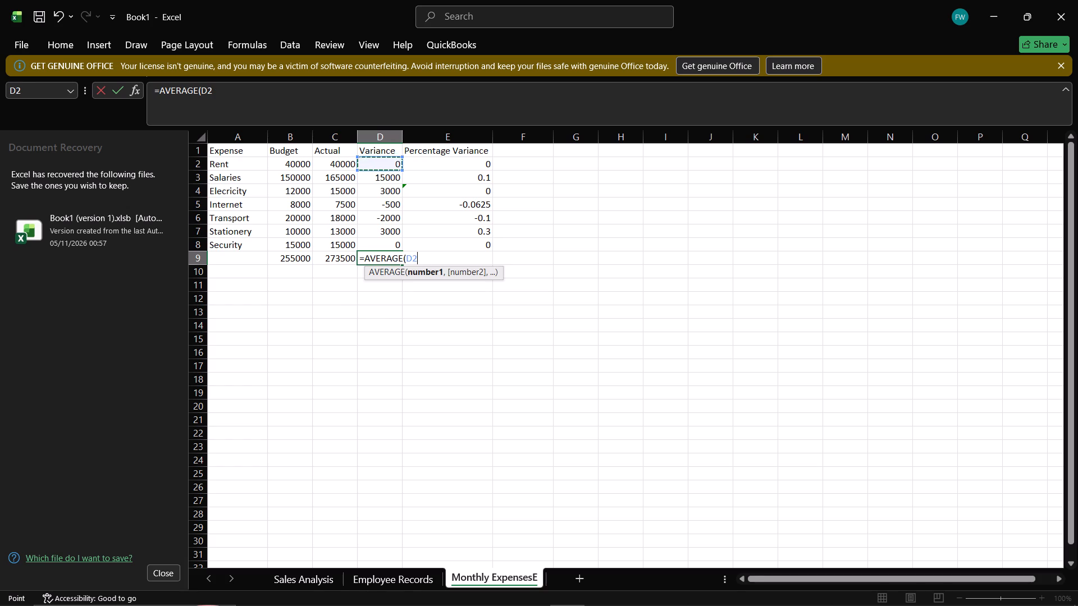
drag(403, 173, 400, 236)
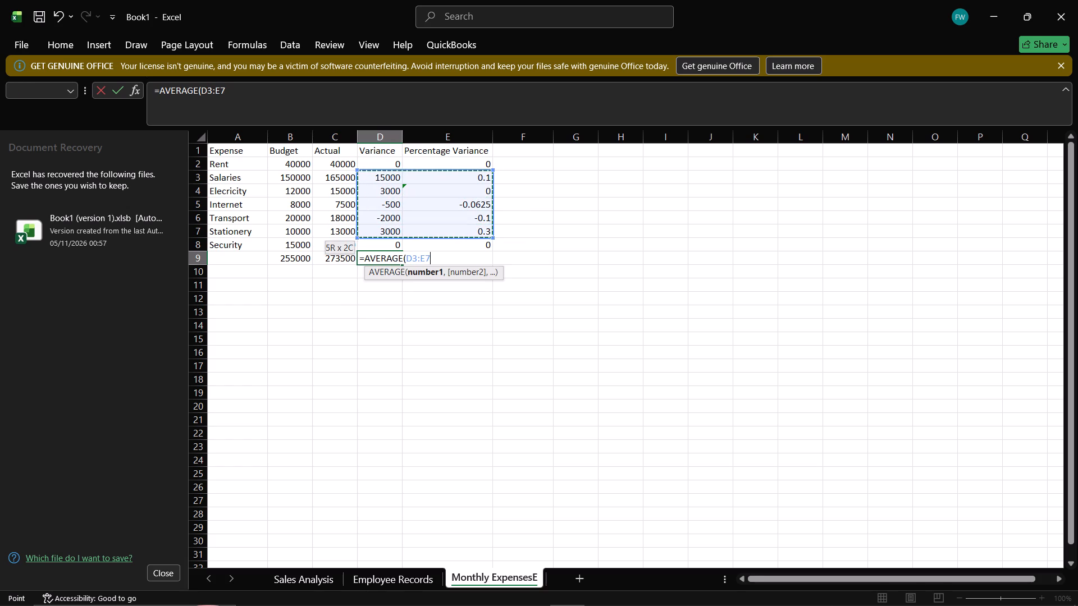
drag(400, 236, 390, 154)
click(386, 164)
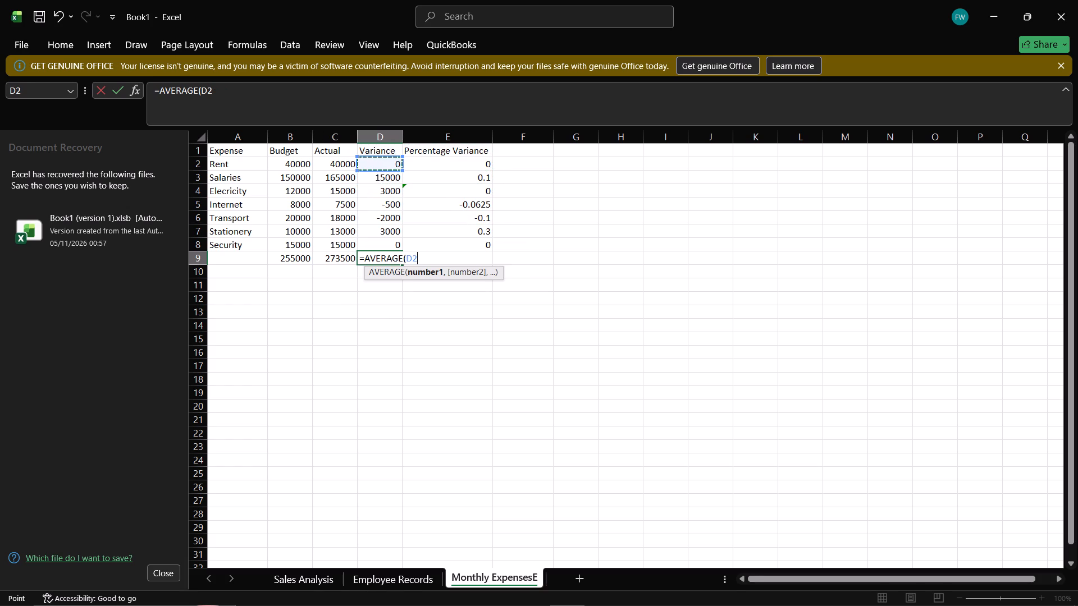
drag(401, 171, 393, 252)
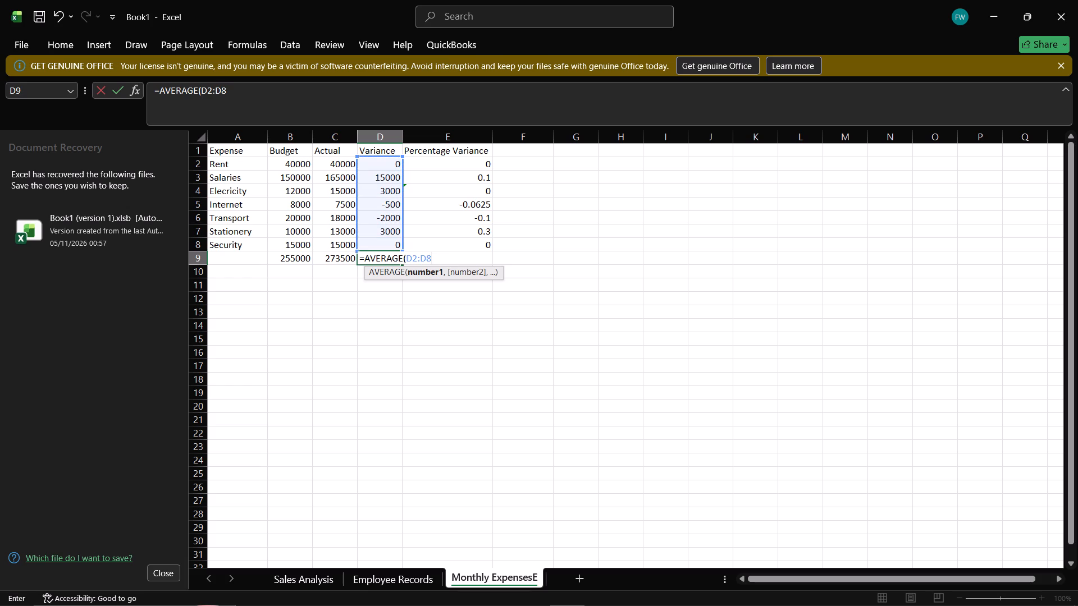
key(Return)
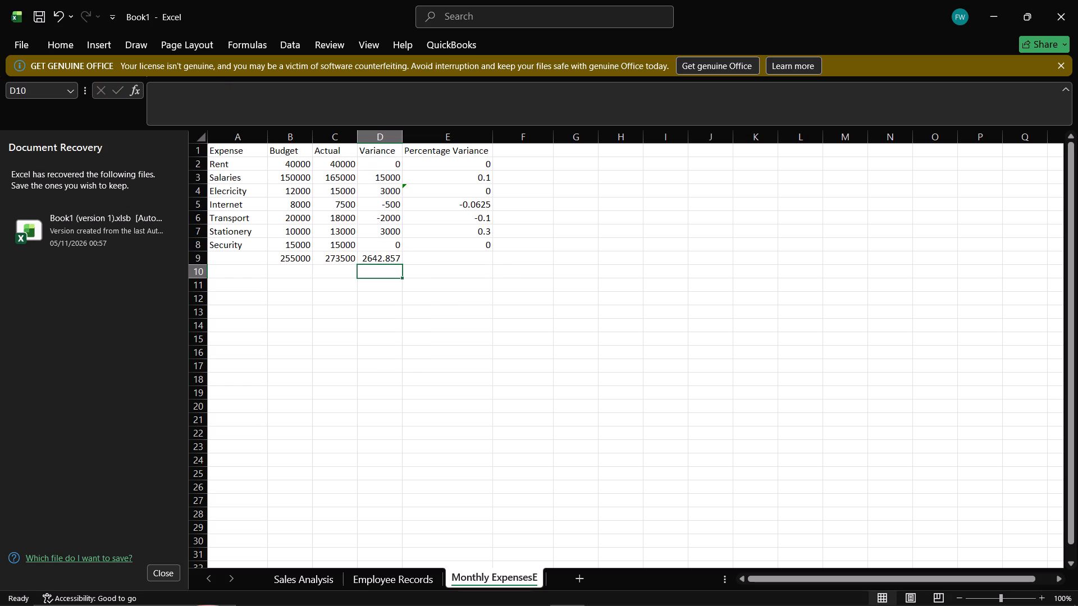
Enter an AVERAGE formula over E2:E8 in cell E9, directly below the Percentage Variance values.
click(384, 259)
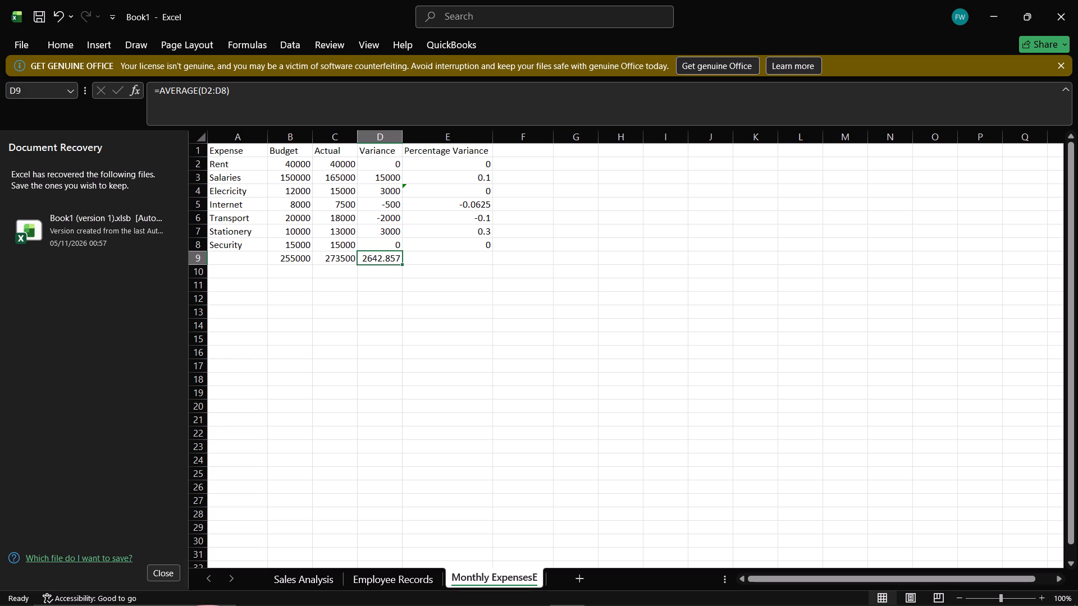
click(448, 260)
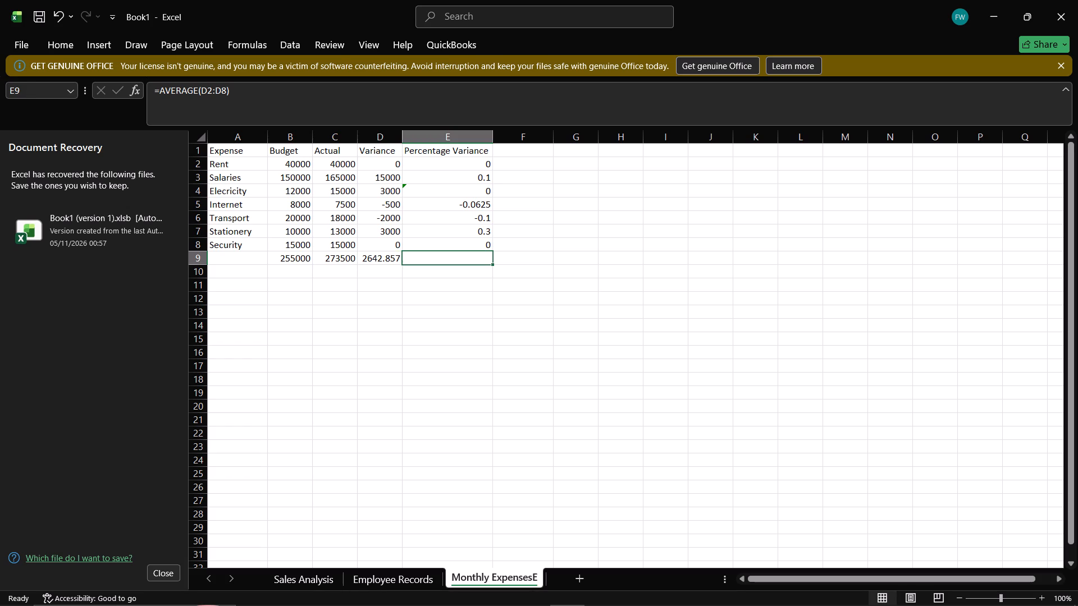
text(=AV)
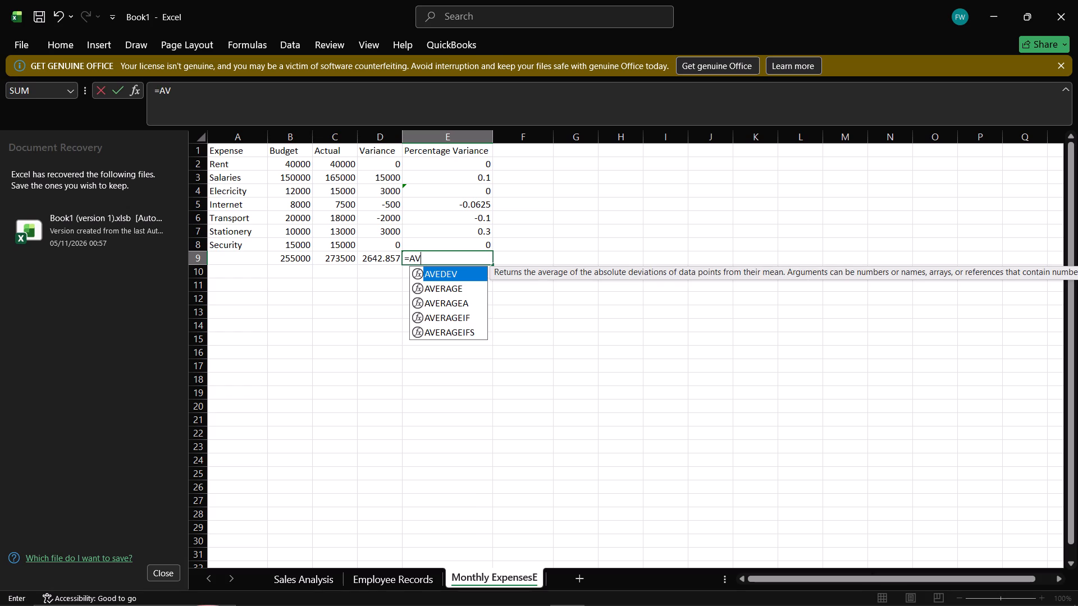
double_click(435, 290)
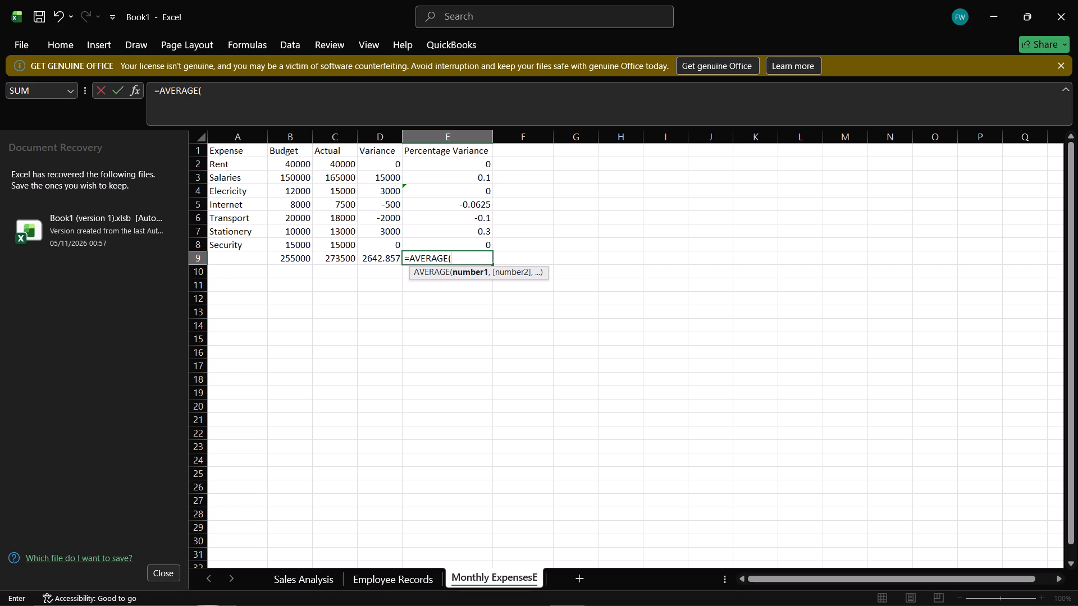
click(446, 159)
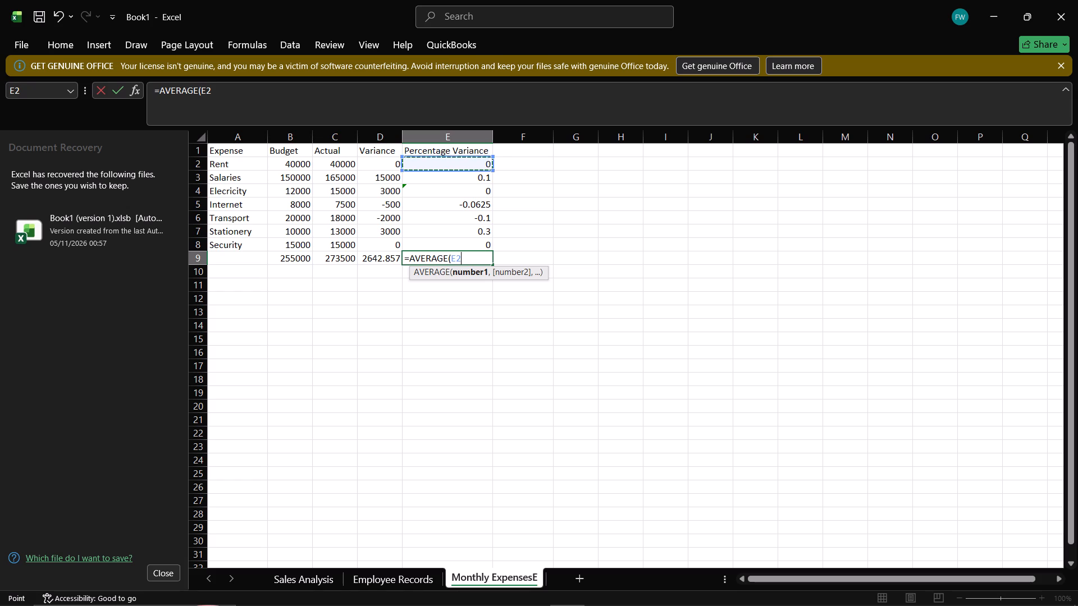
drag(492, 168, 490, 252)
key(Return)
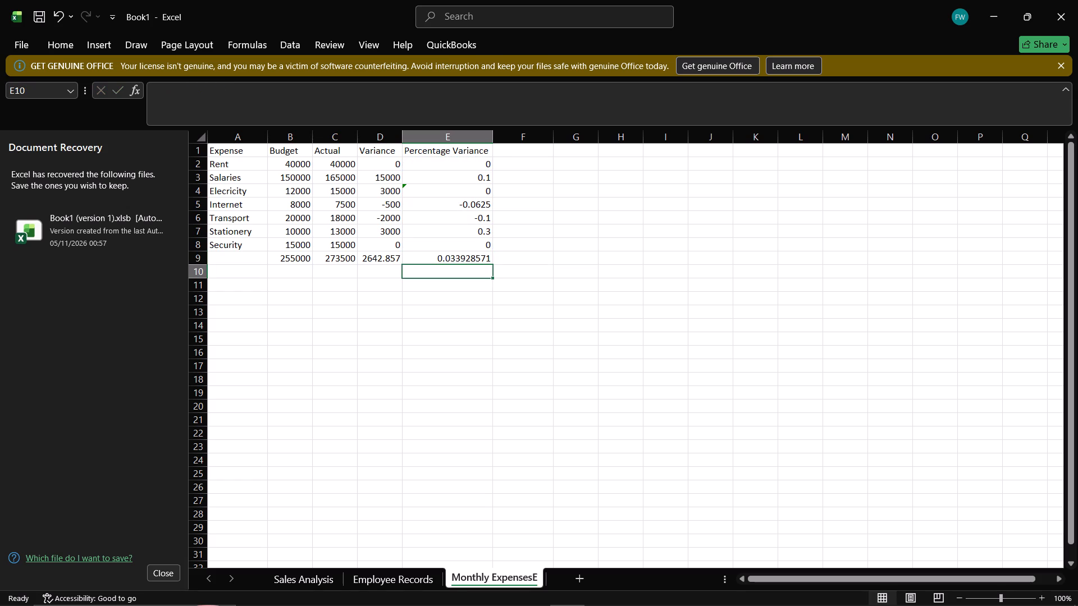
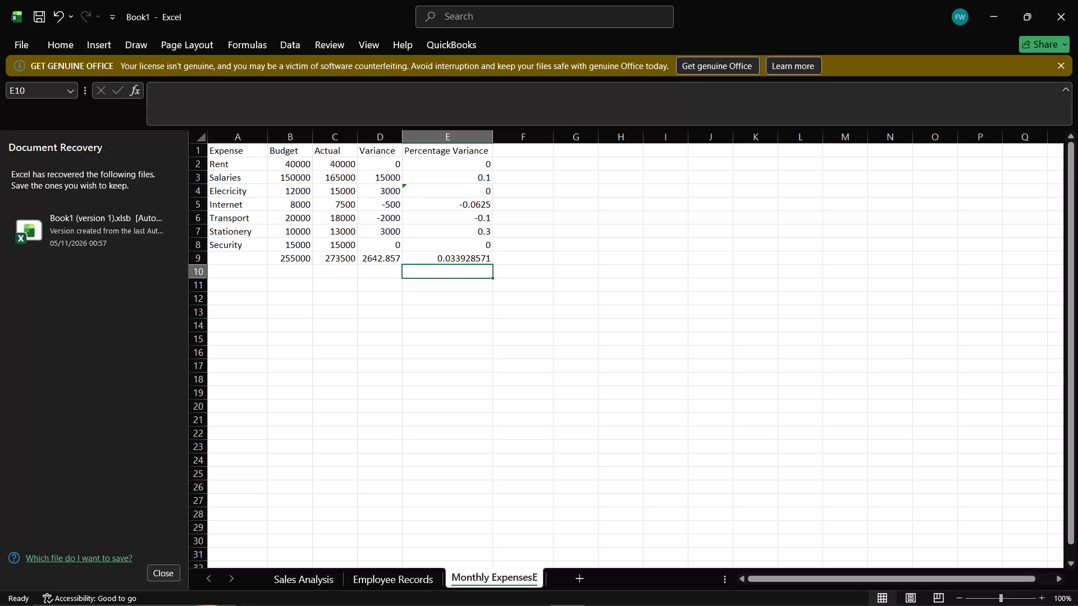
Switch to the Sales Analysis sheet and select the empty cell E18 below the data.
click(308, 583)
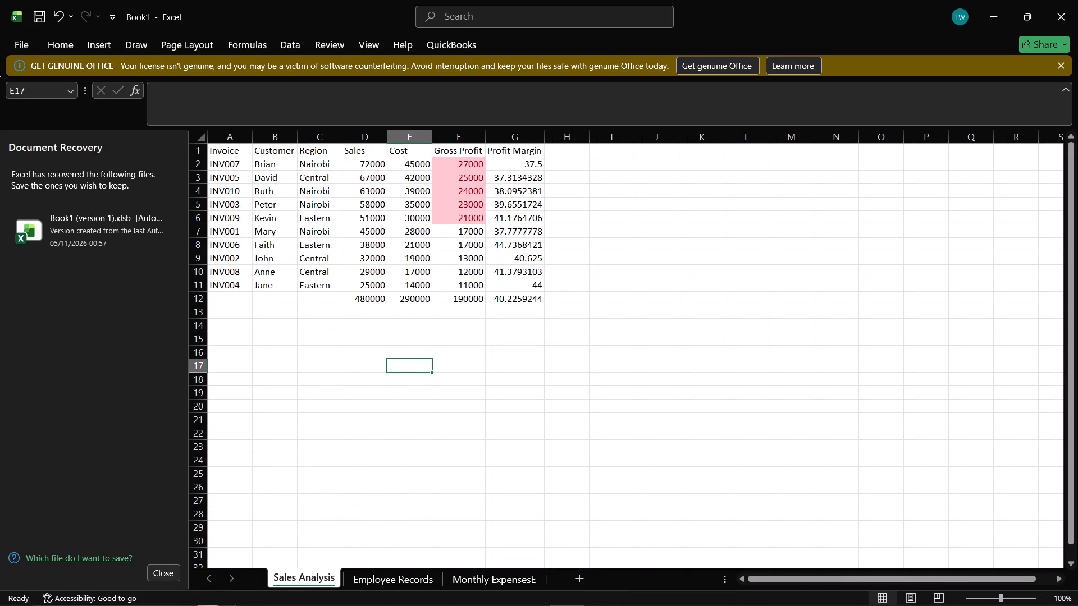
click(400, 377)
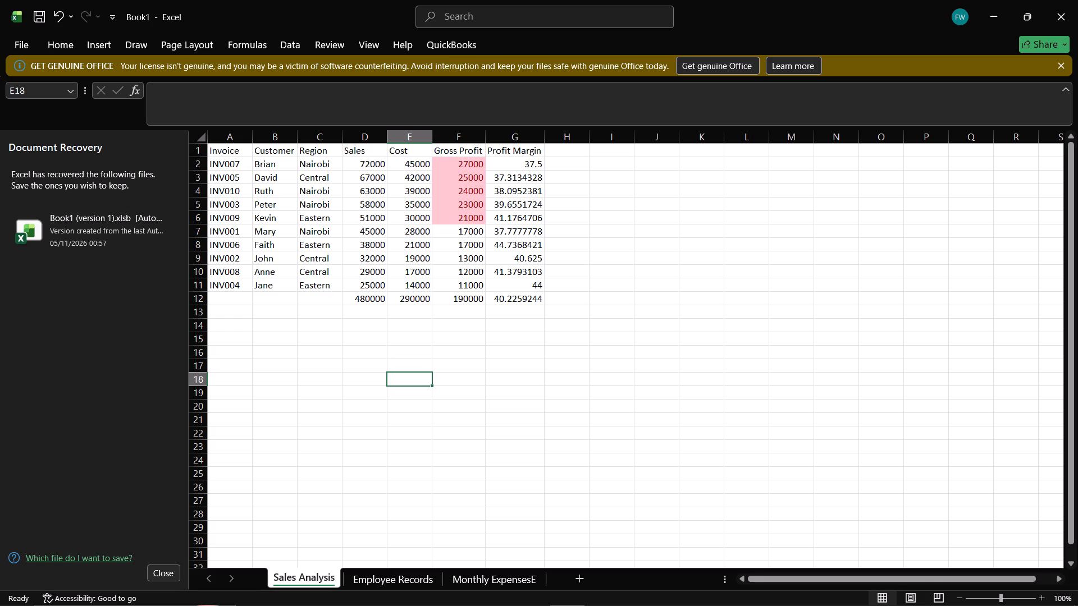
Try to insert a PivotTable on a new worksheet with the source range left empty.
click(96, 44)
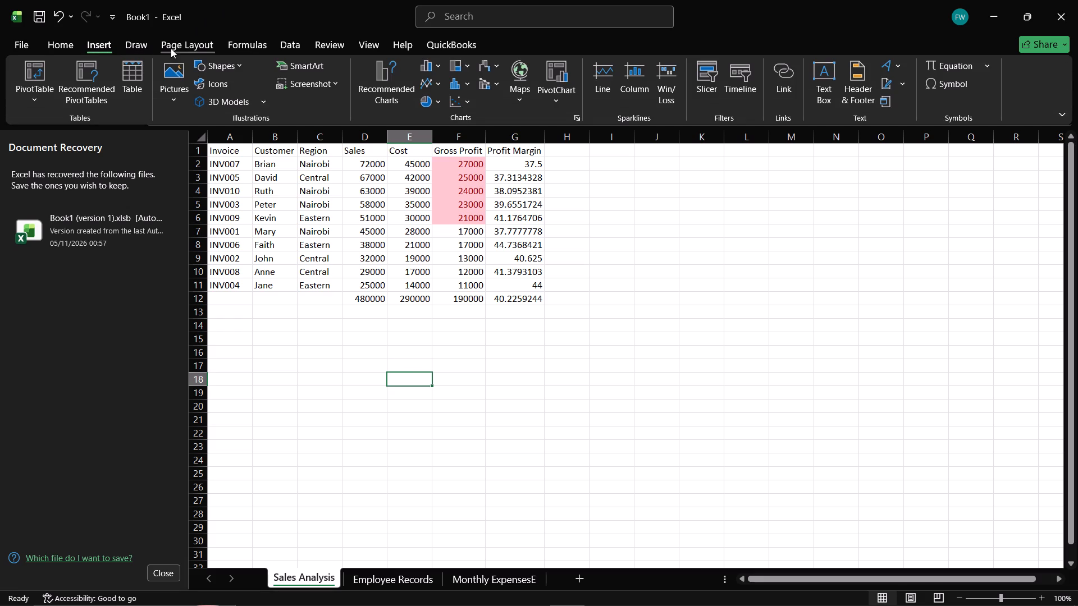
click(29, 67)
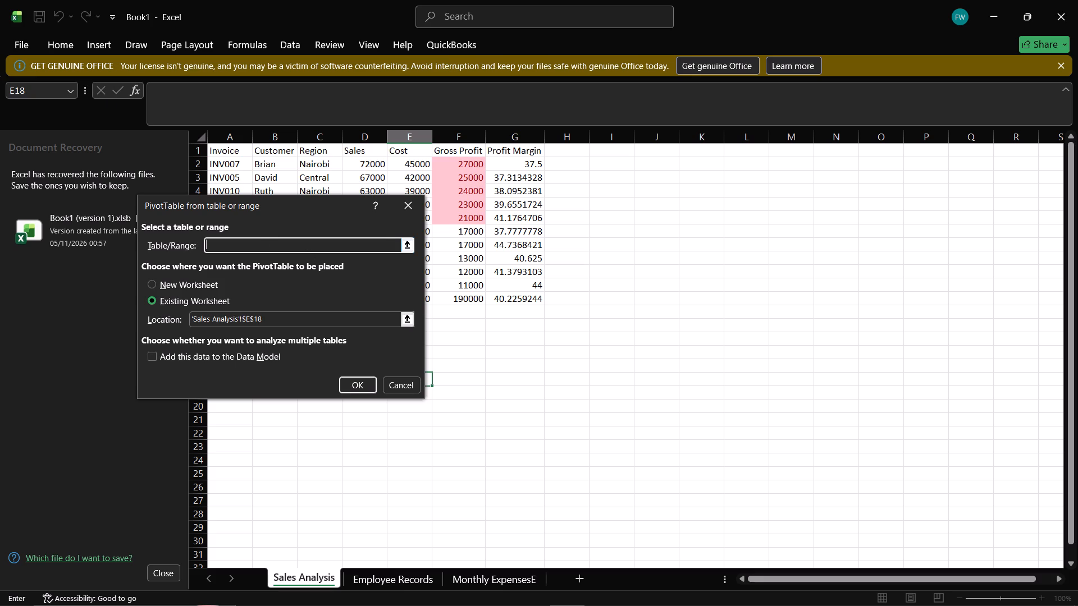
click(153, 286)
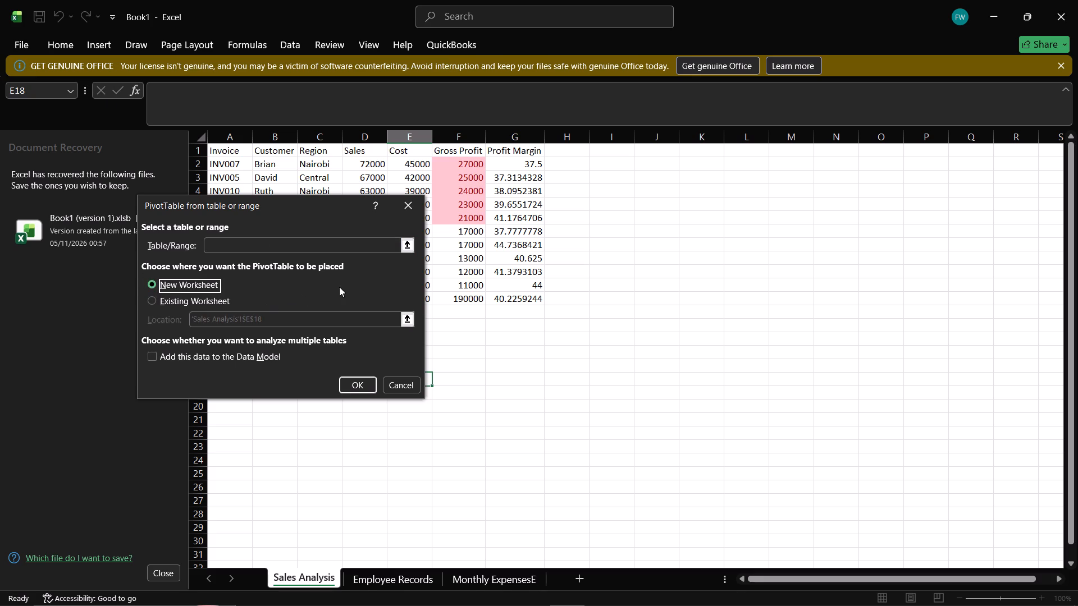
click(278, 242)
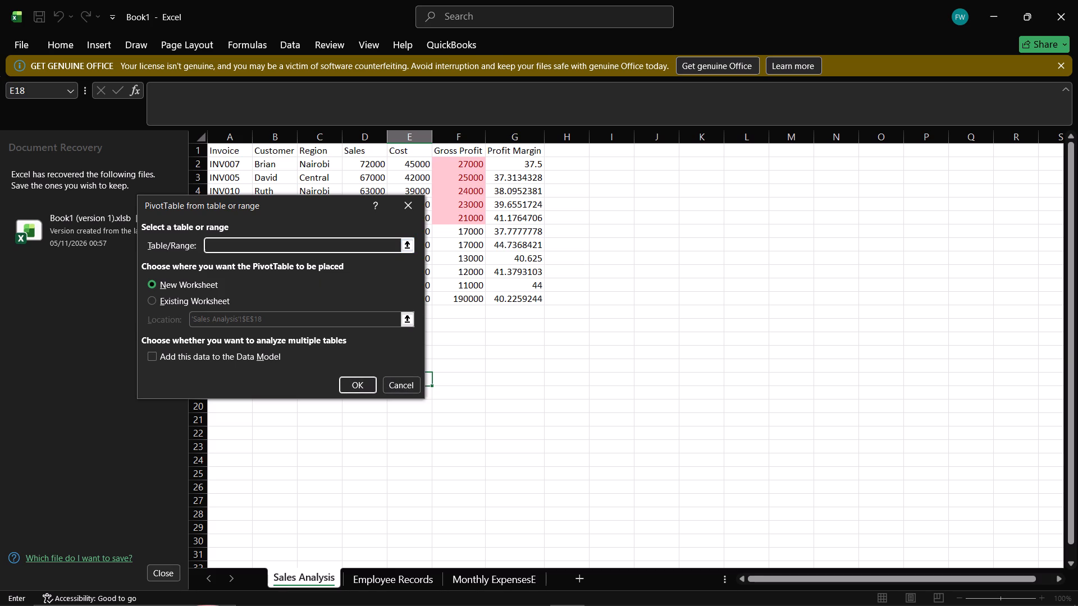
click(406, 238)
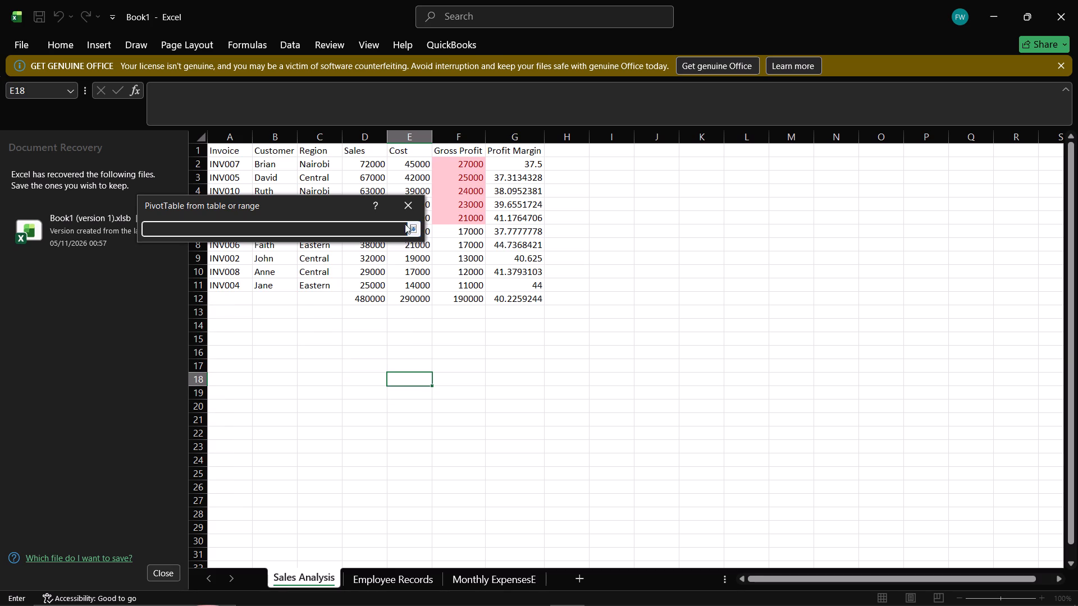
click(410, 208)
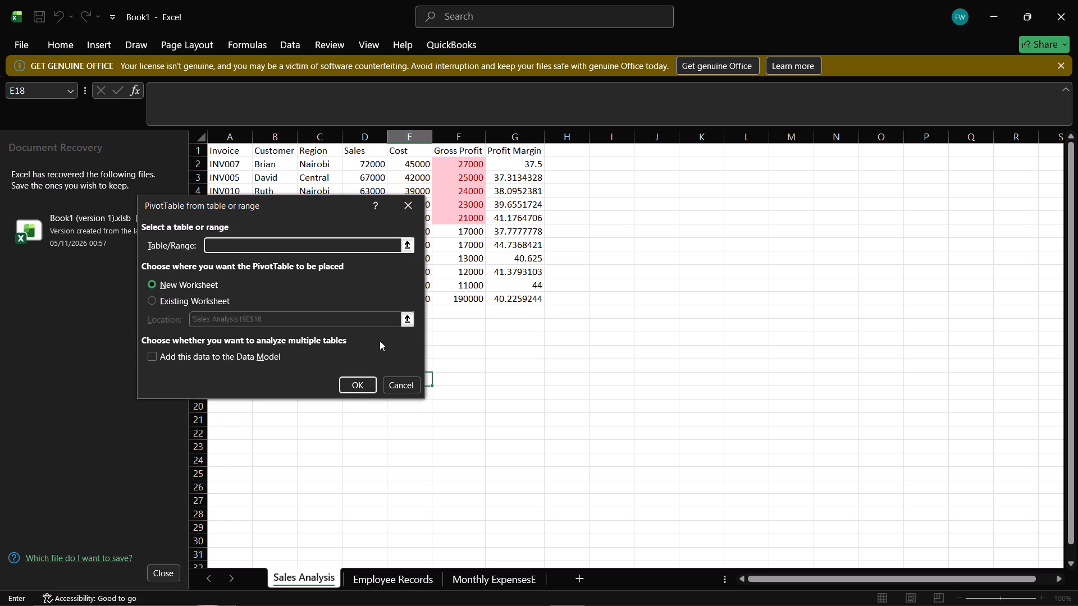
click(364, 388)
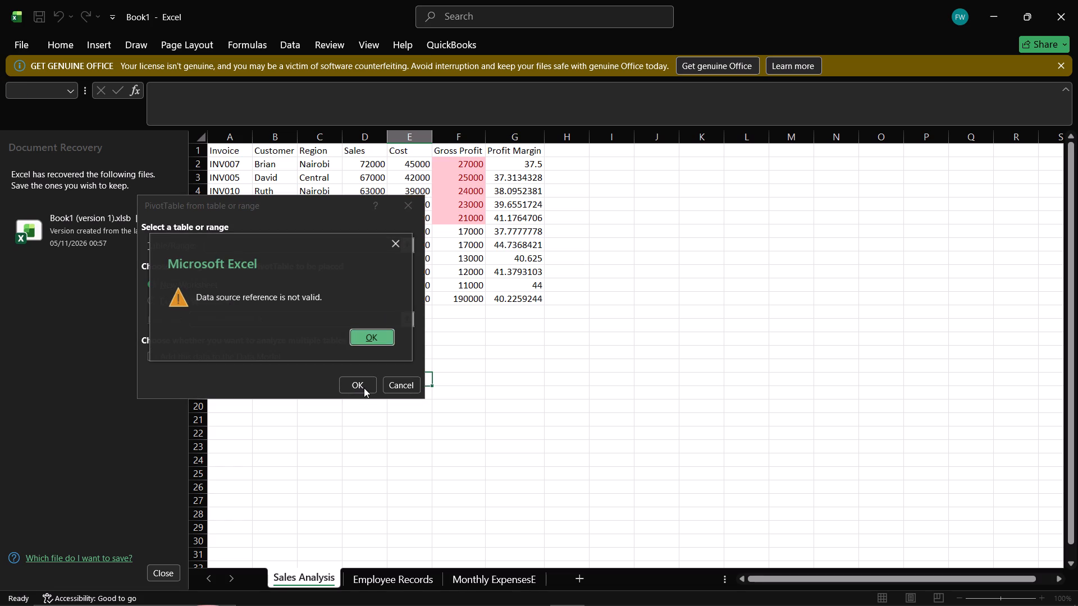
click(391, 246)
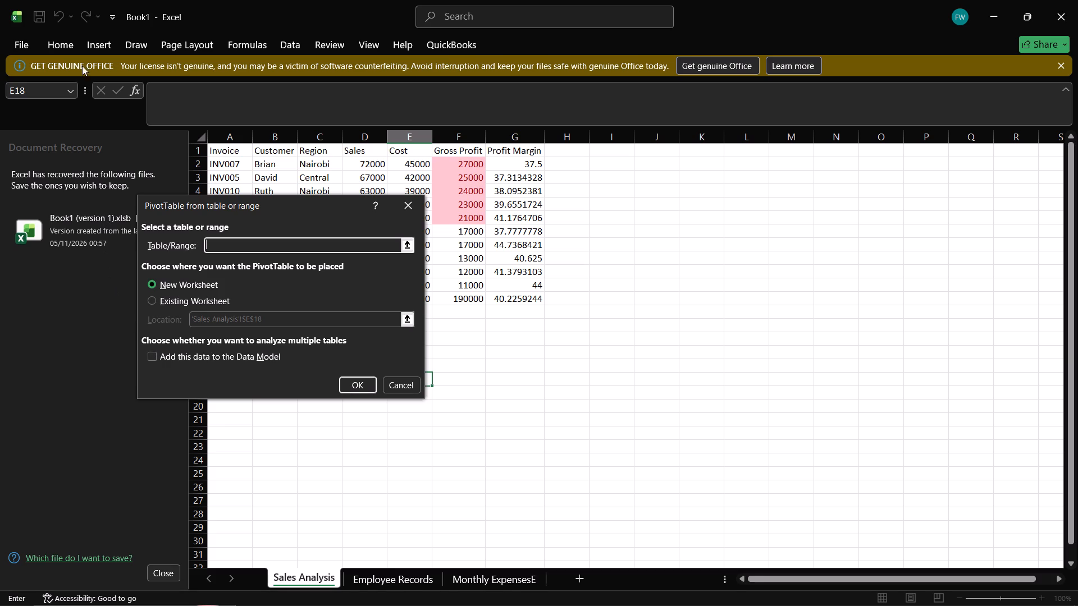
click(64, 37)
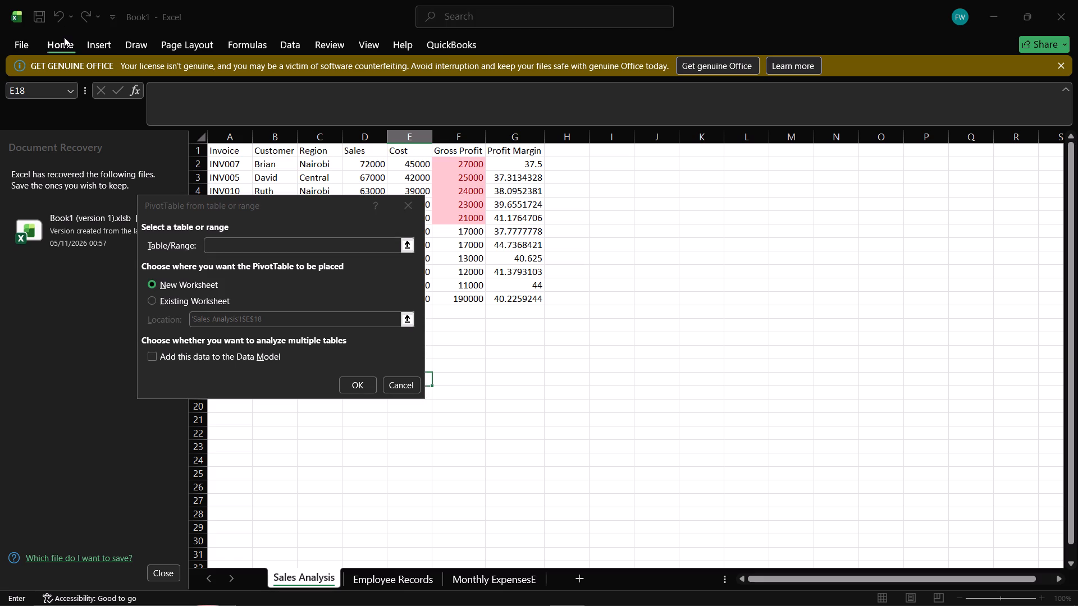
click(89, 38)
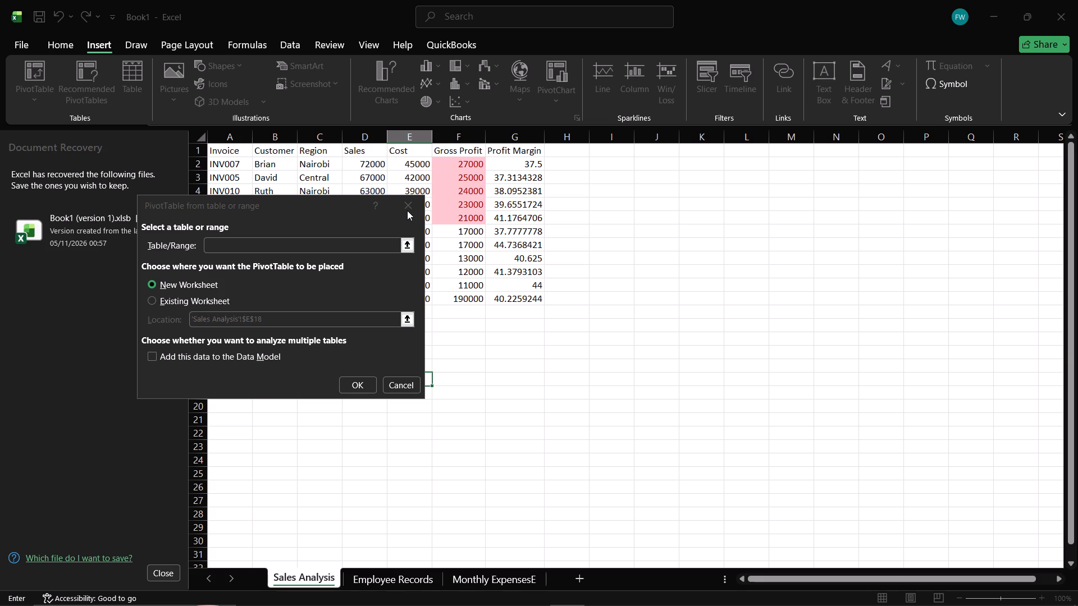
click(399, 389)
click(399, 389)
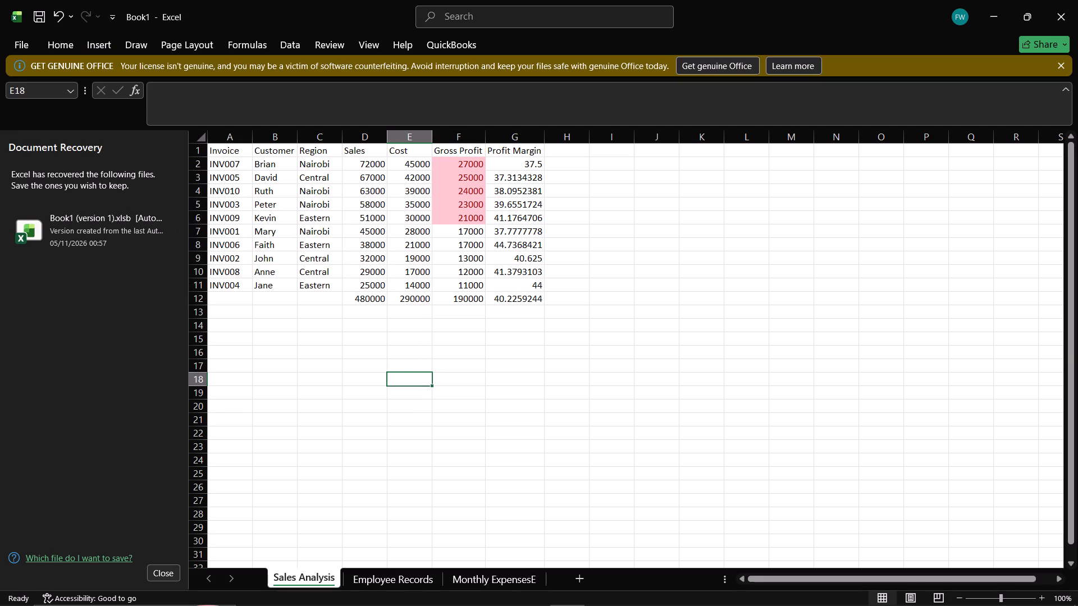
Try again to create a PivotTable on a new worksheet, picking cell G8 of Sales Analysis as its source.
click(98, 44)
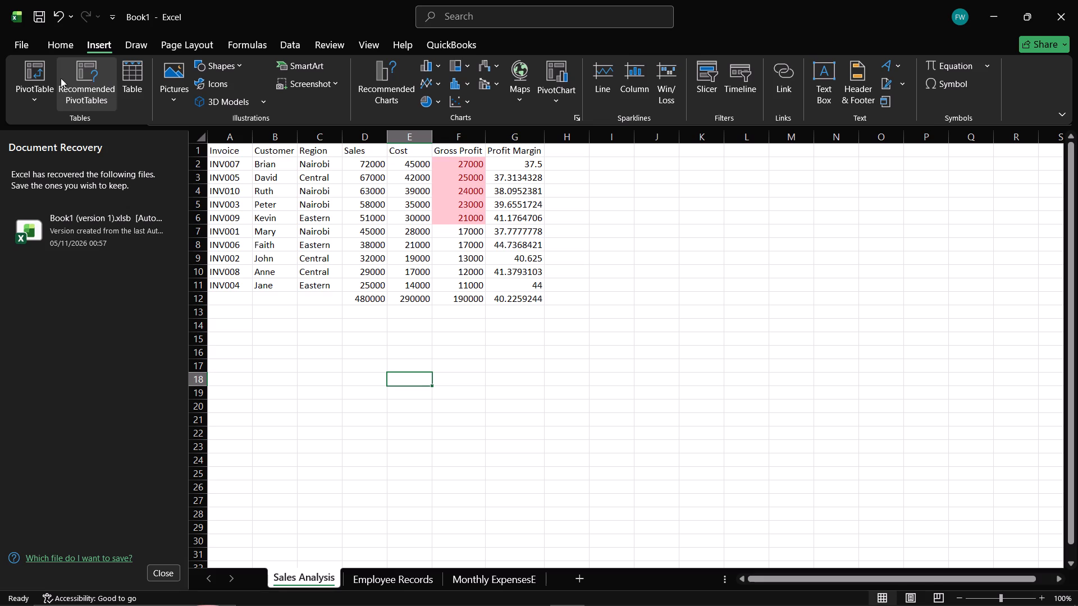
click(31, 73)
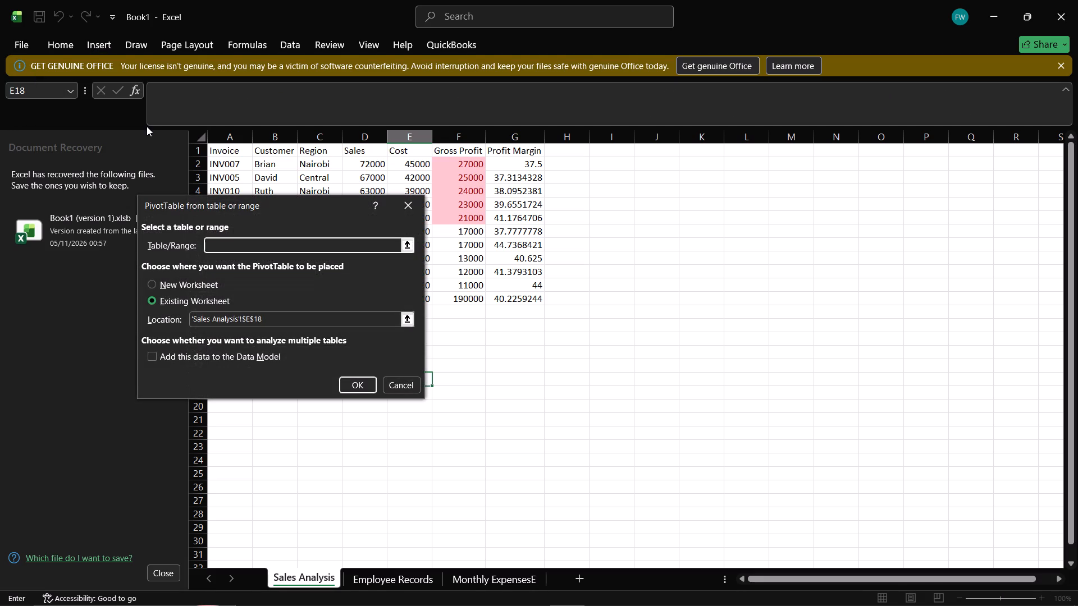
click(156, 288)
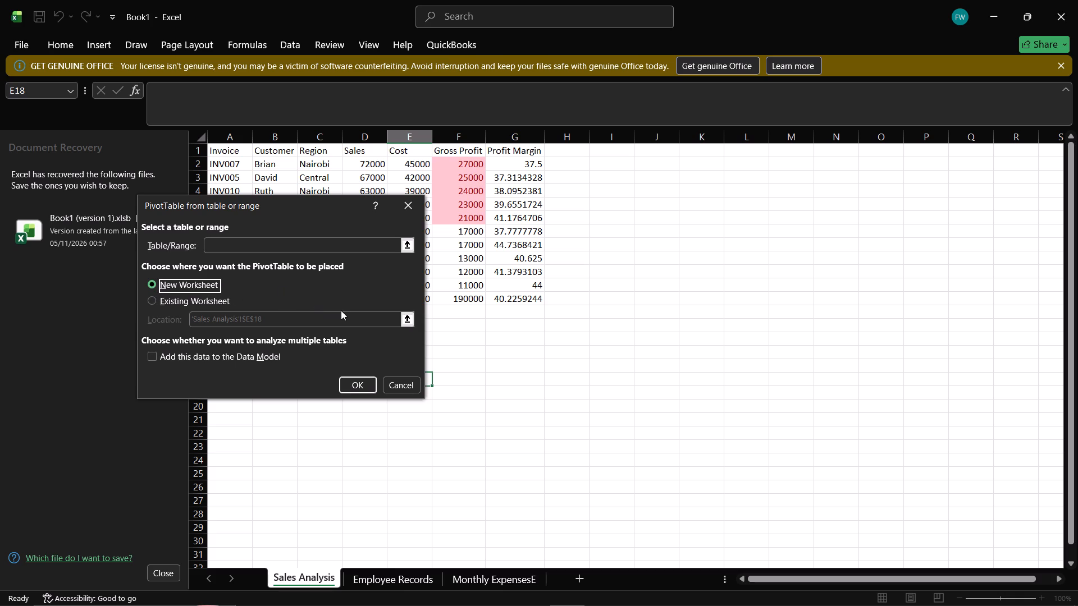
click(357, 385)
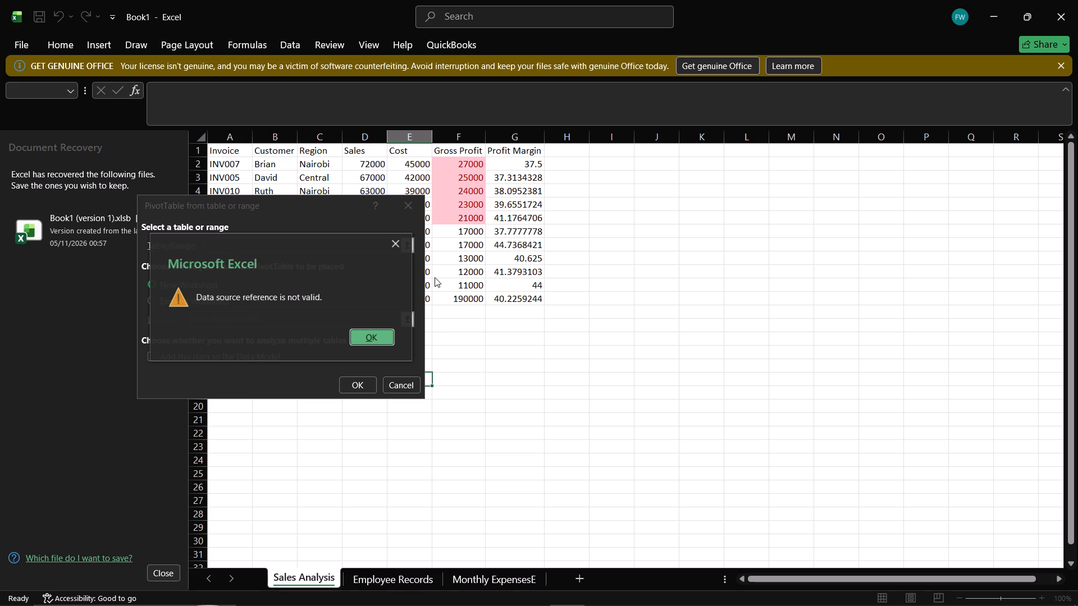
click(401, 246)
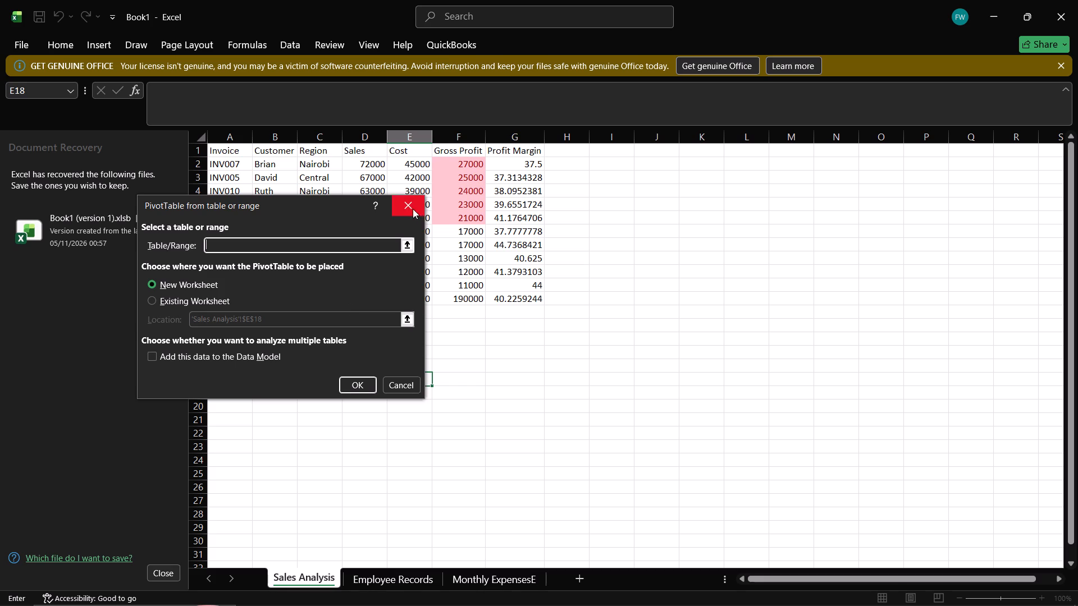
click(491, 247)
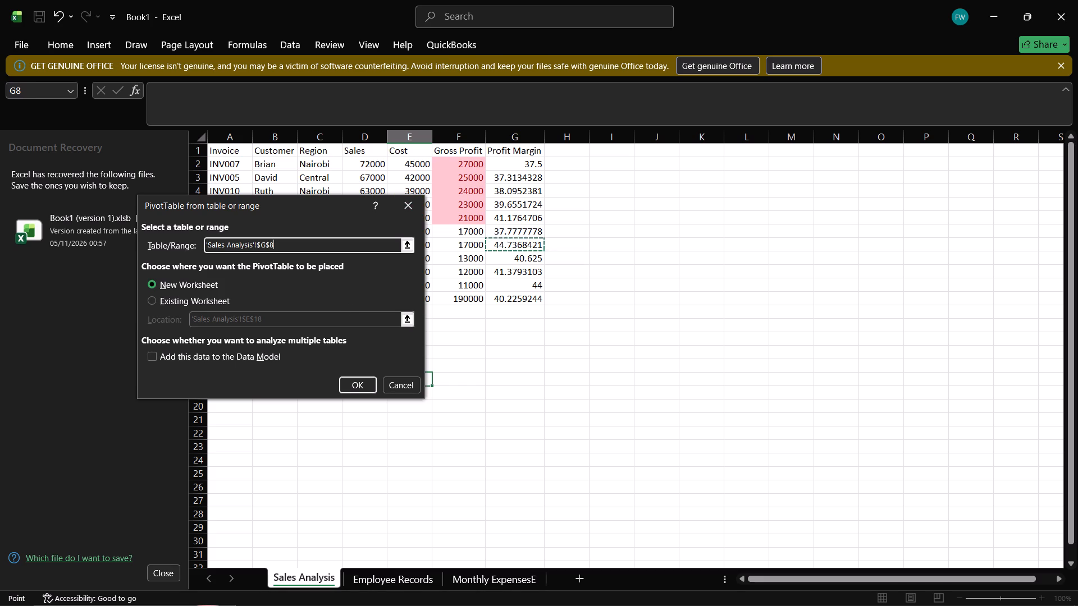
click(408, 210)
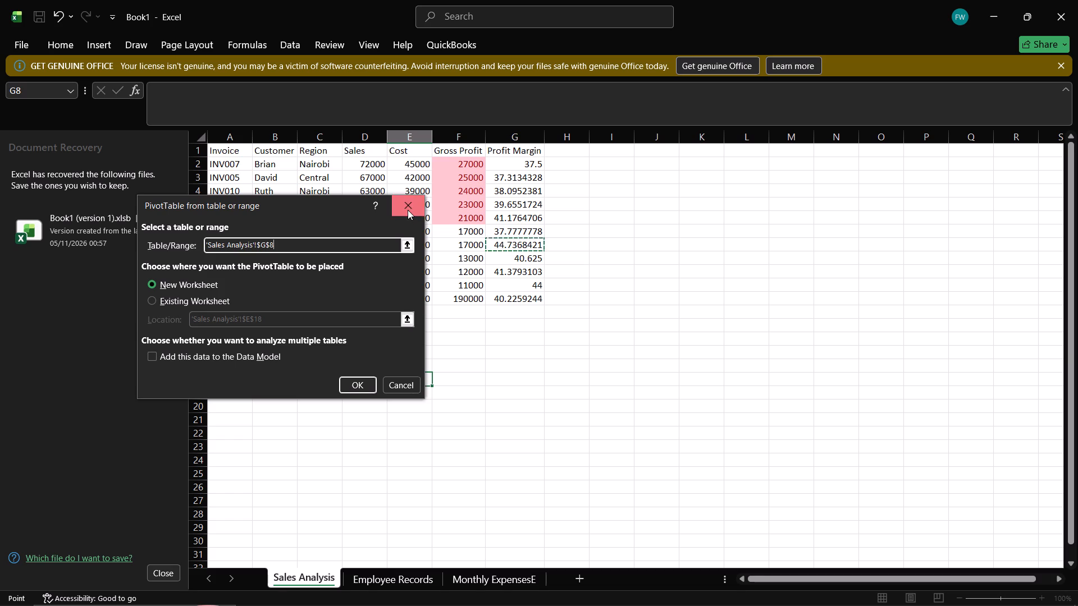